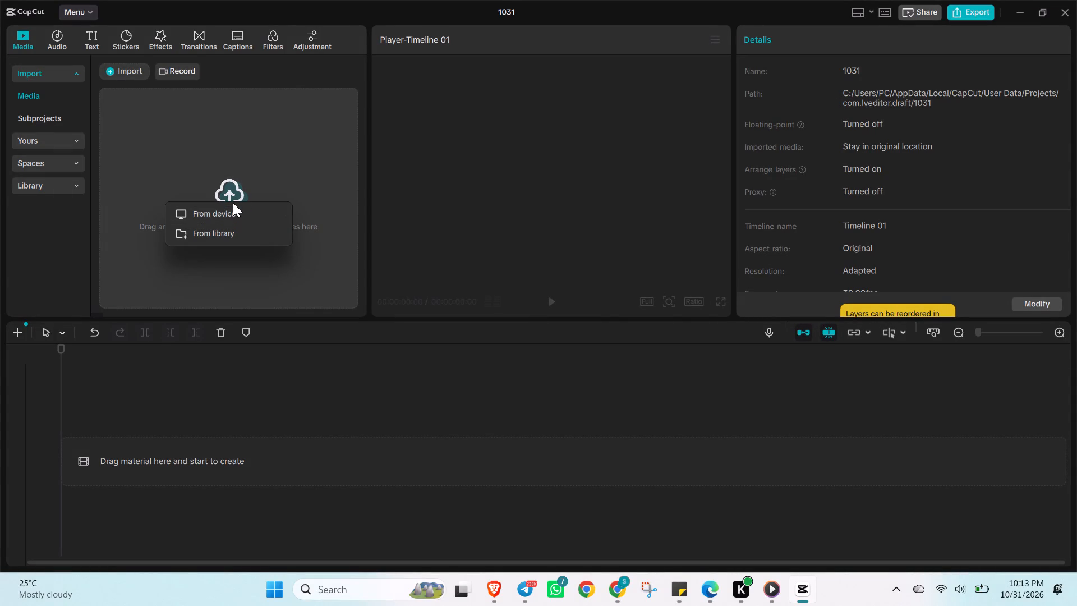
{"action": "left_click", "coordinate": [234, 211]}
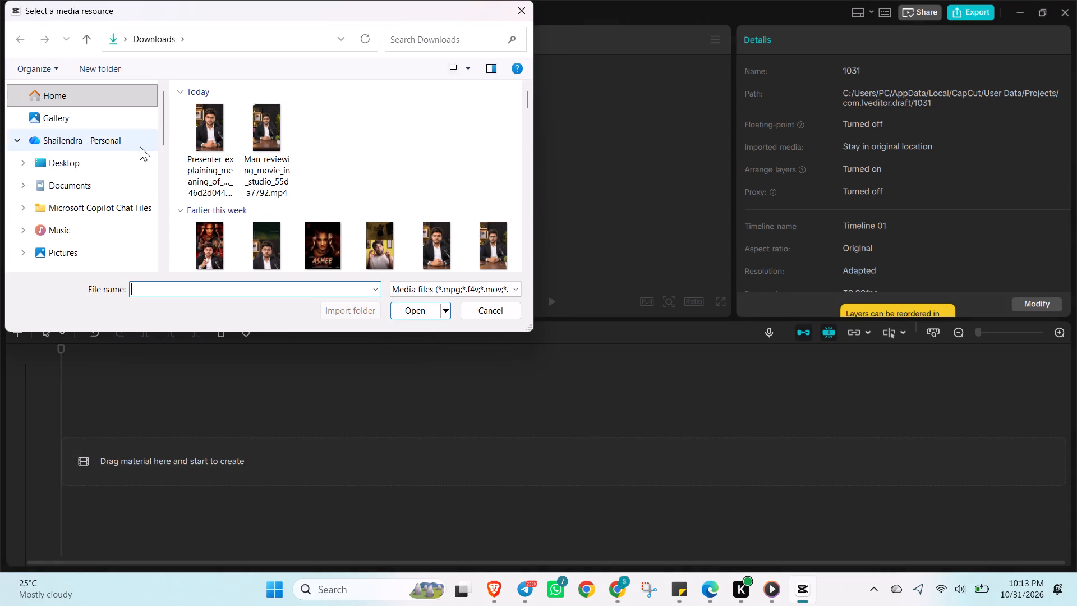
{"action": "scroll", "coordinate": [86, 167], "scroll_direction": "down", "scroll_amount": 9}
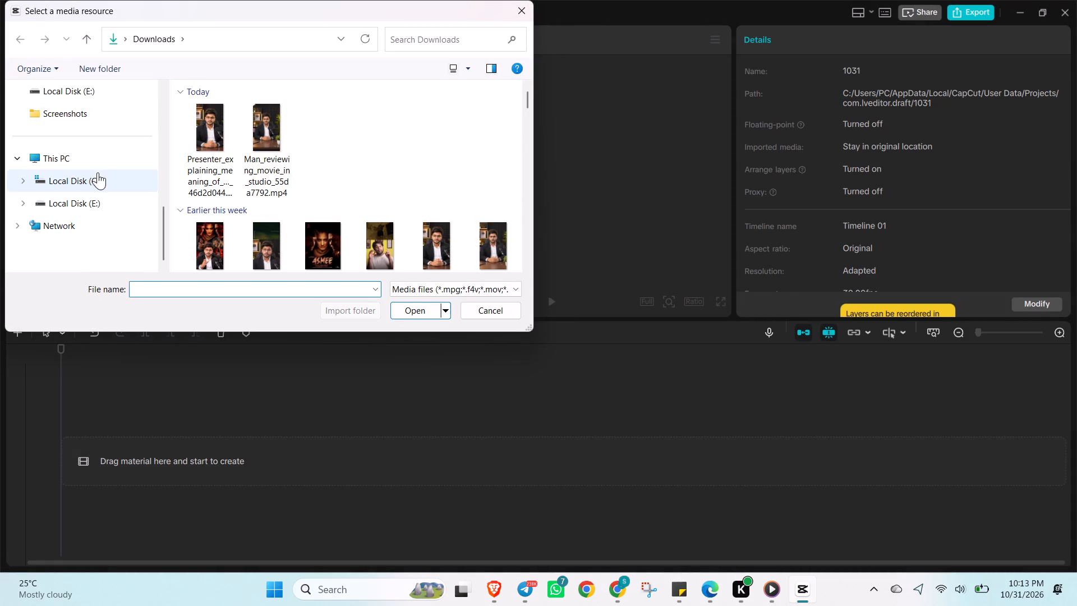
{"action": "scroll", "coordinate": [100, 127], "scroll_direction": "up", "scroll_amount": 1}
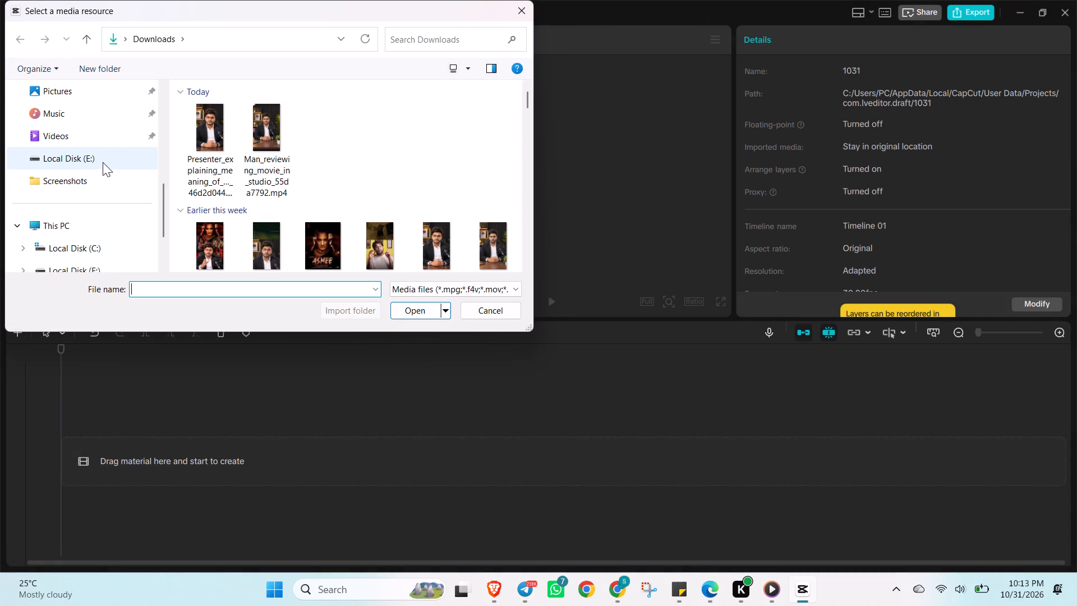
{"action": "left_click", "coordinate": [103, 159]}
Look through the folders and files on Local Disk (E:) for the folder holding the footage.
{"action": "scroll", "coordinate": [333, 194], "scroll_direction": "down", "scroll_amount": 3}
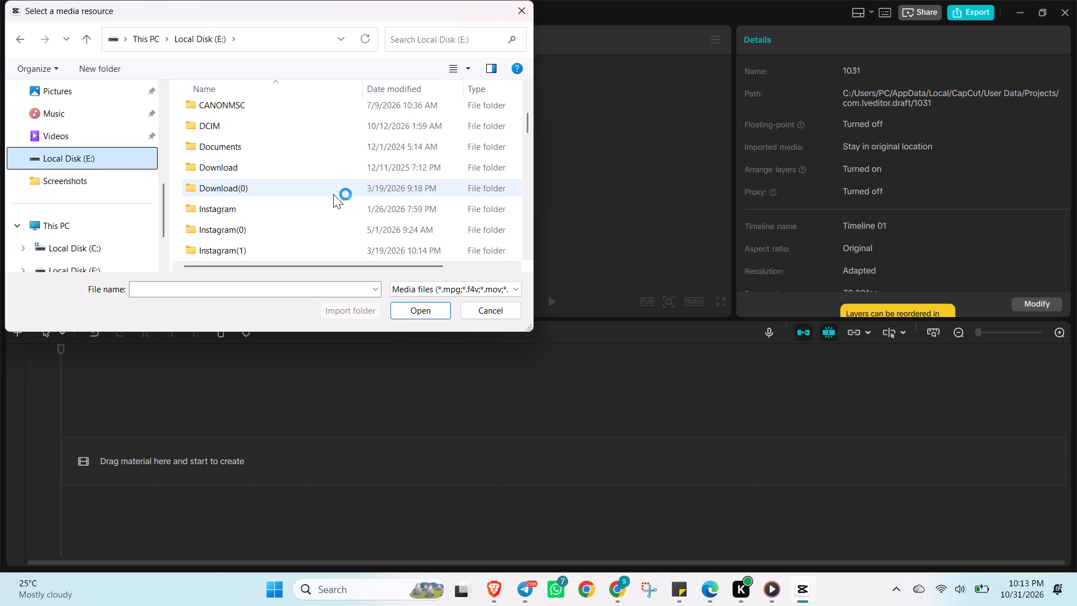
{"action": "scroll", "coordinate": [333, 194], "scroll_direction": "down", "scroll_amount": 5}
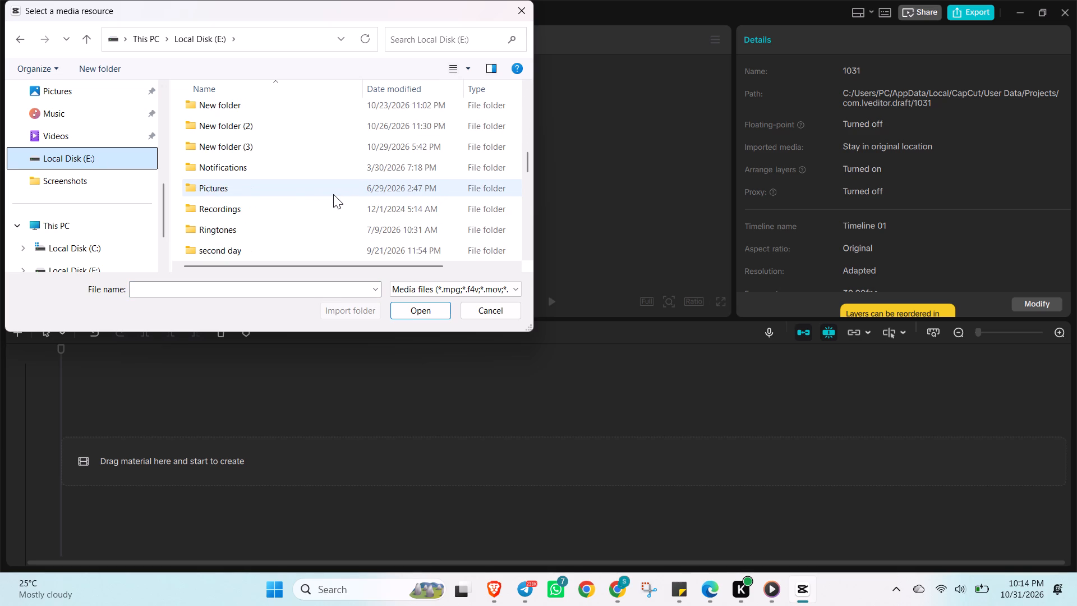
{"action": "scroll", "coordinate": [333, 194], "scroll_direction": "down", "scroll_amount": 5}
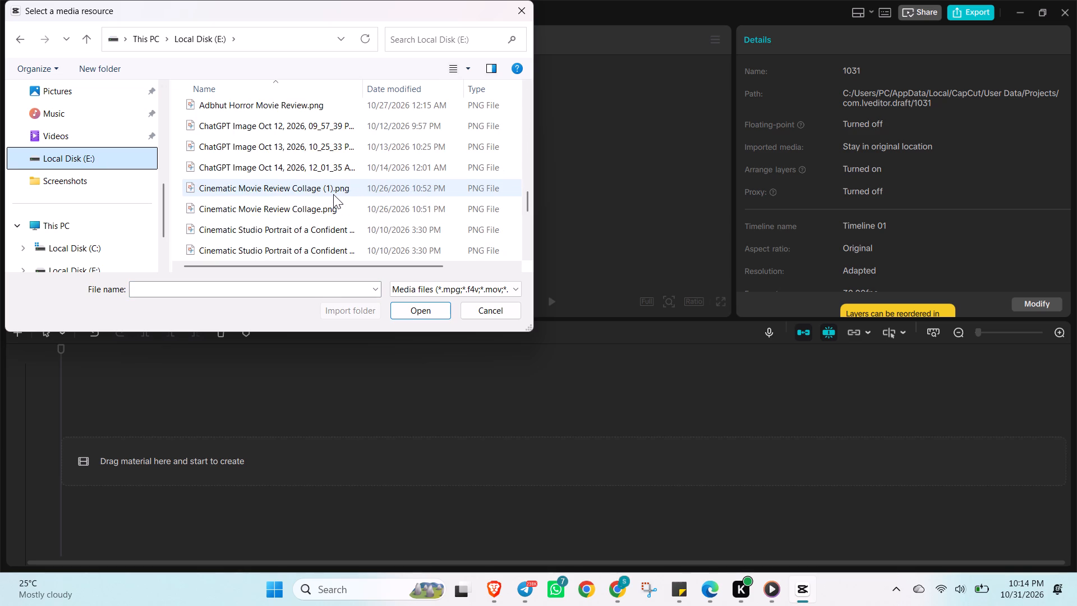
{"action": "scroll", "coordinate": [333, 194], "scroll_direction": "up", "scroll_amount": 4}
{"action": "scroll", "coordinate": [333, 194], "scroll_direction": "down", "scroll_amount": 2}
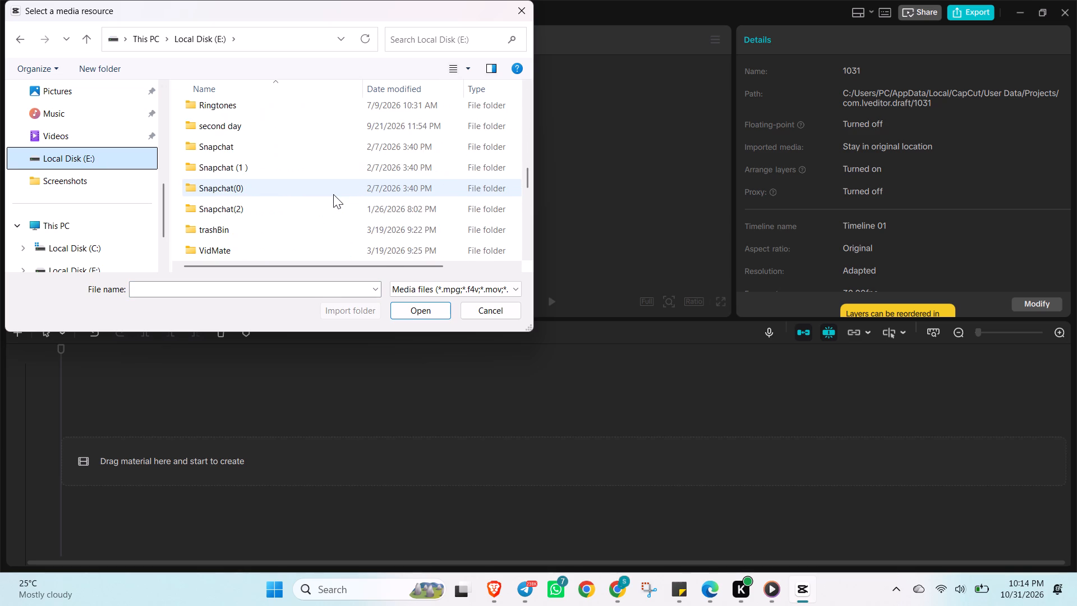
{"action": "scroll", "coordinate": [333, 194], "scroll_direction": "down", "scroll_amount": 10}
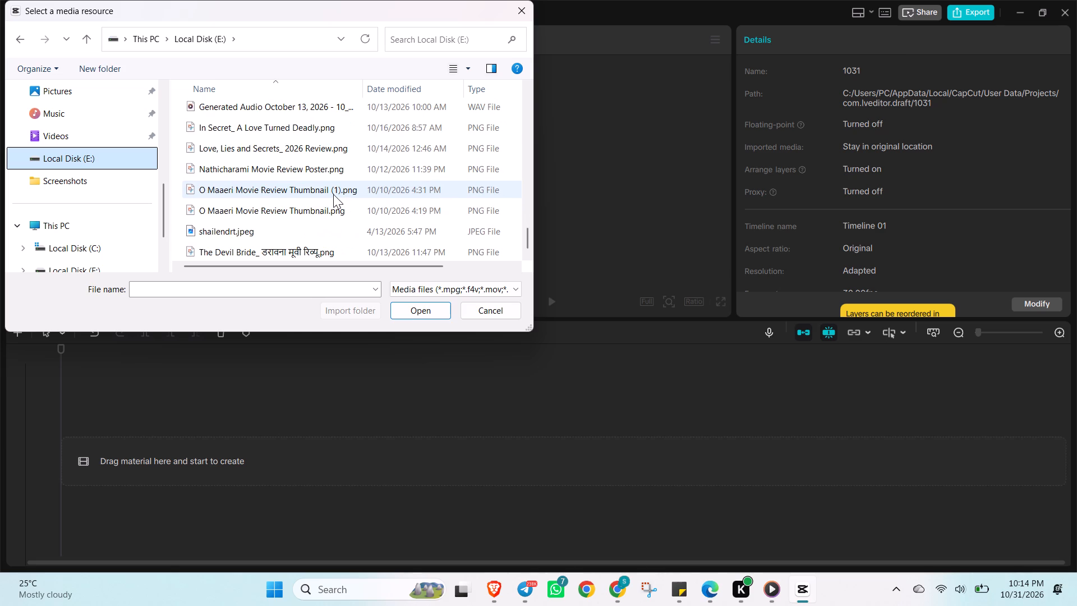
{"action": "scroll", "coordinate": [333, 194], "scroll_direction": "down", "scroll_amount": 5}
{"action": "scroll", "coordinate": [333, 194], "scroll_direction": "up", "scroll_amount": 8}
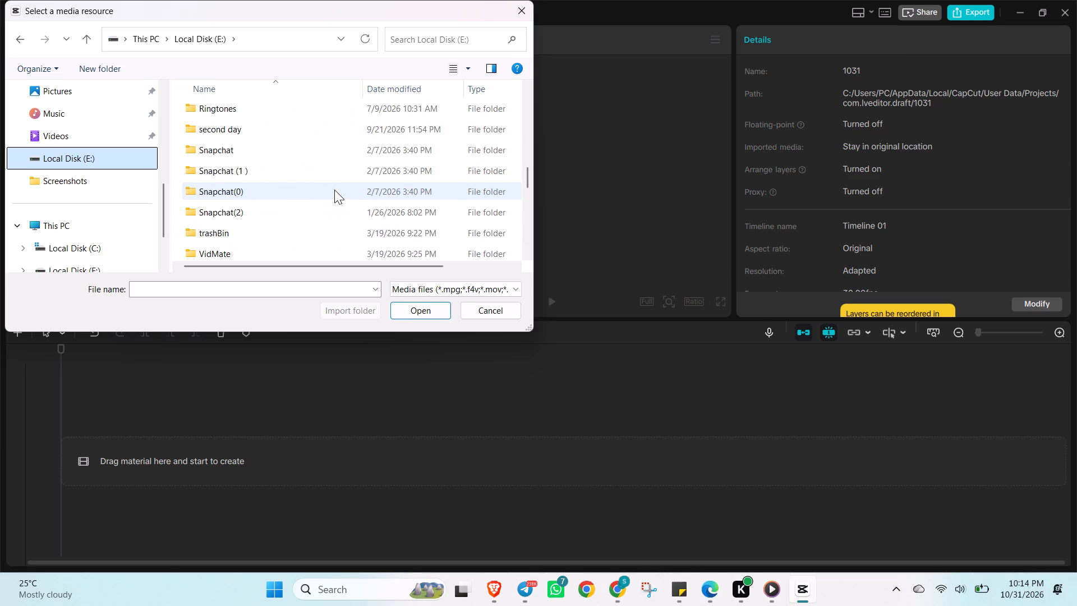
{"action": "scroll", "coordinate": [335, 190], "scroll_direction": "down", "scroll_amount": 10}
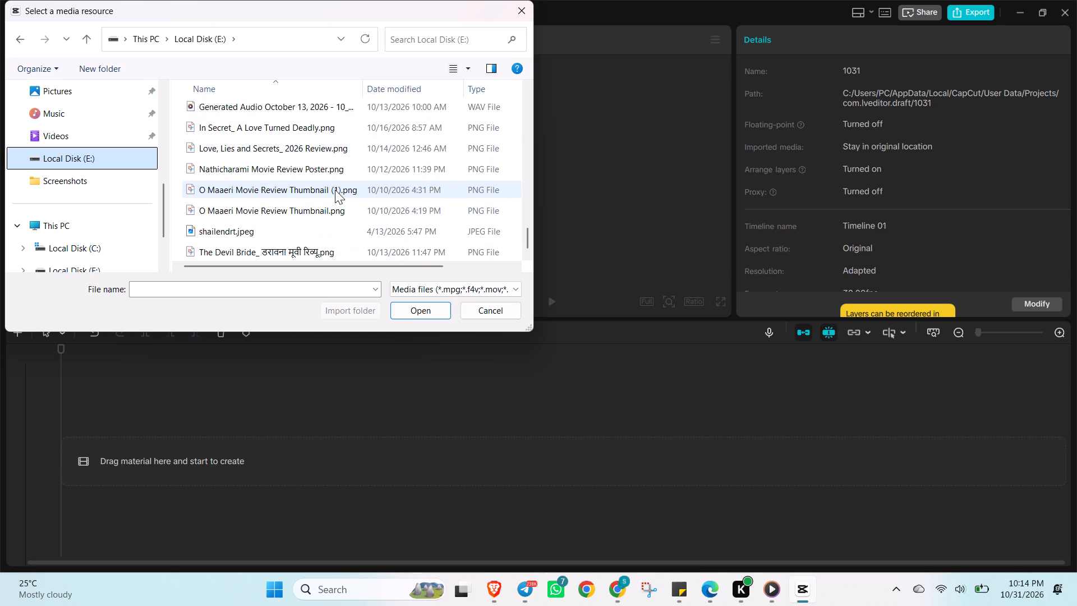
{"action": "scroll", "coordinate": [344, 210], "scroll_direction": "up", "scroll_amount": 1}
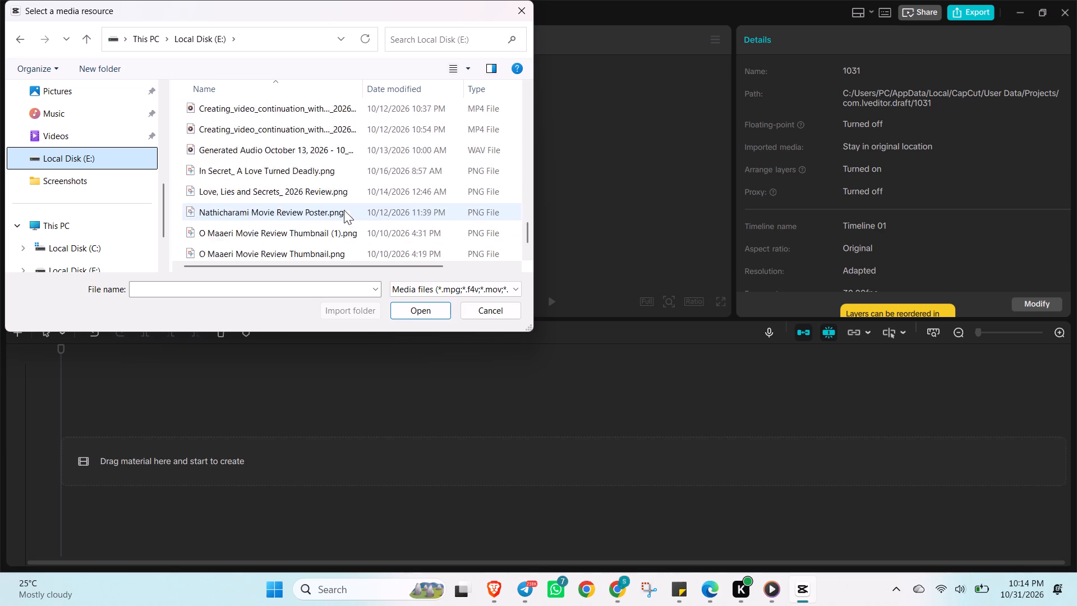
{"action": "scroll", "coordinate": [344, 210], "scroll_direction": "up", "scroll_amount": 8}
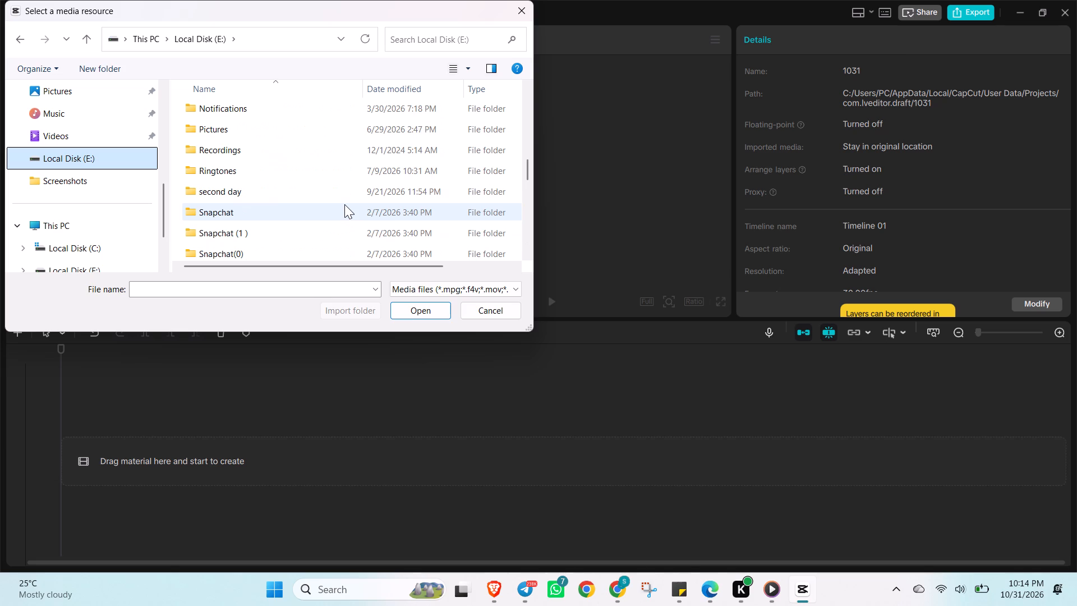
{"action": "scroll", "coordinate": [344, 204], "scroll_direction": "up", "scroll_amount": 2}
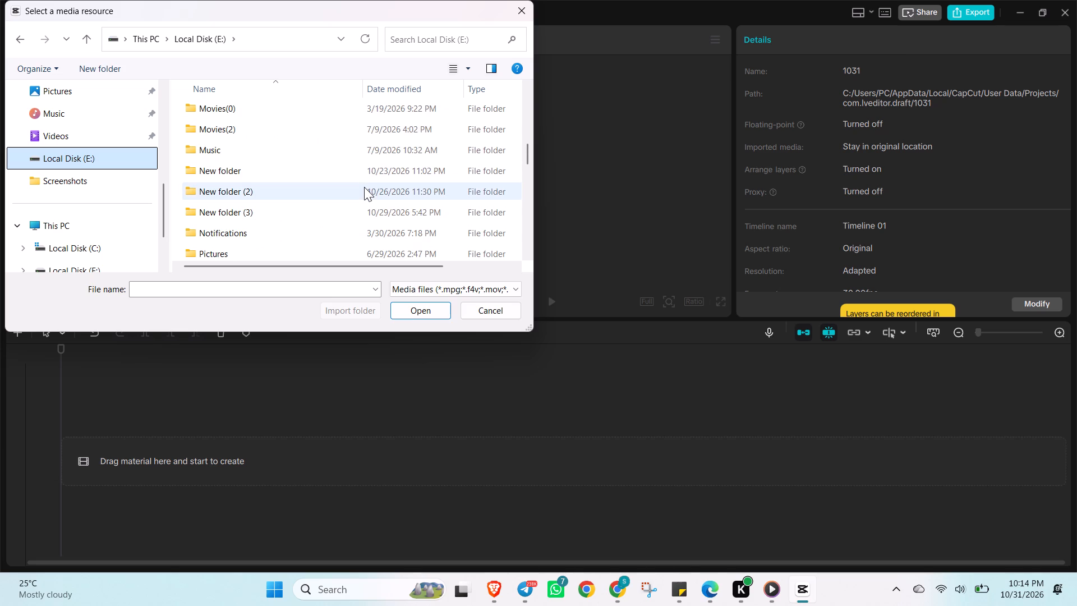
Check New folder and the maa bhawani folder inside New folder (2) for the footage, returning to Local Disk (E:).
{"action": "double_click", "coordinate": [364, 169]}
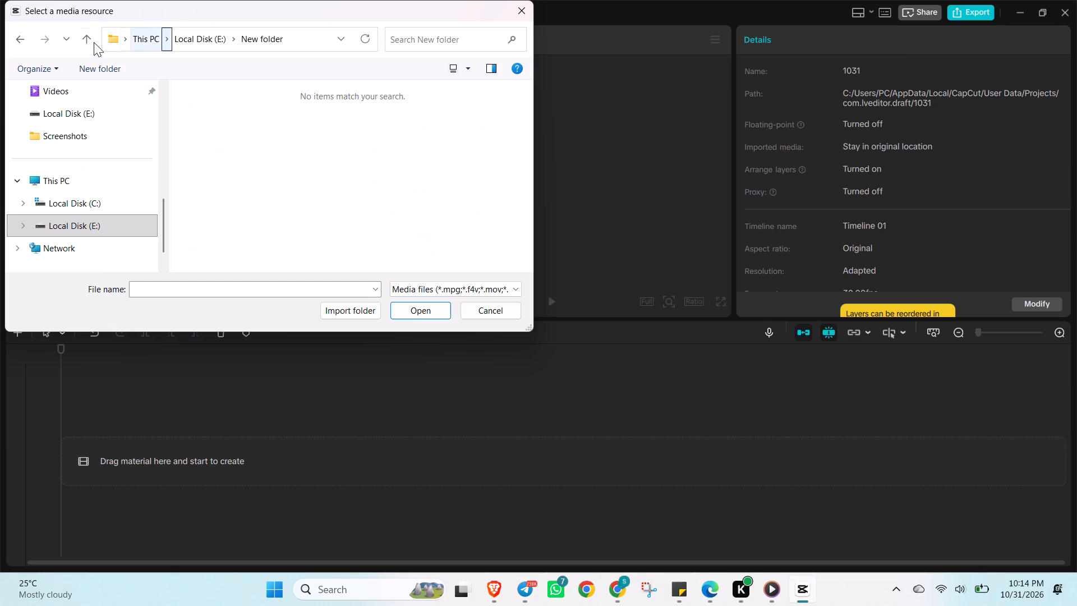
{"action": "left_click", "coordinate": [29, 40]}
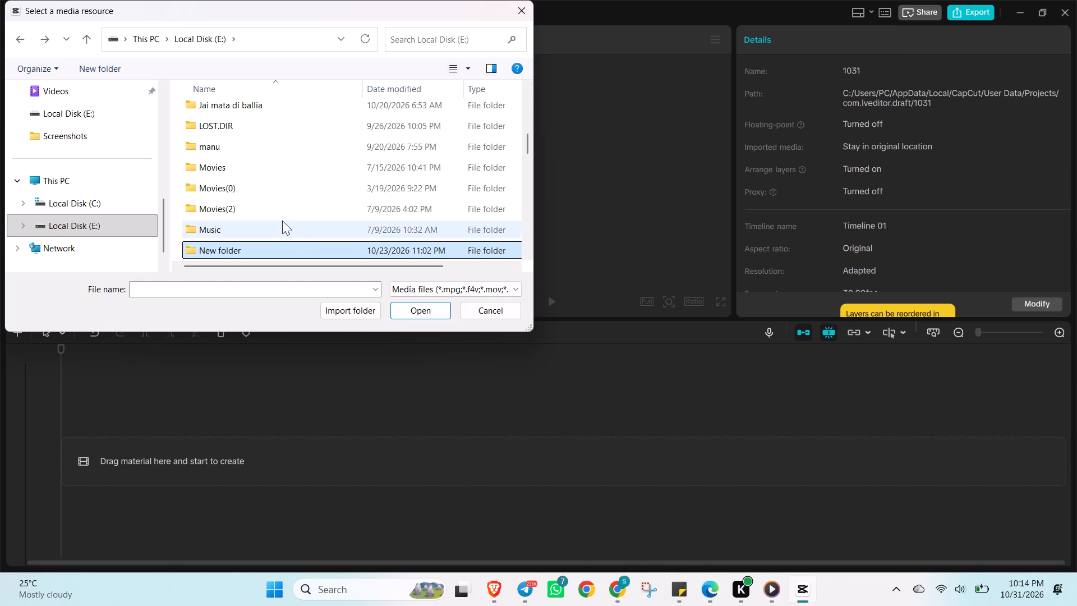
{"action": "scroll", "coordinate": [274, 238], "scroll_direction": "down", "scroll_amount": 1}
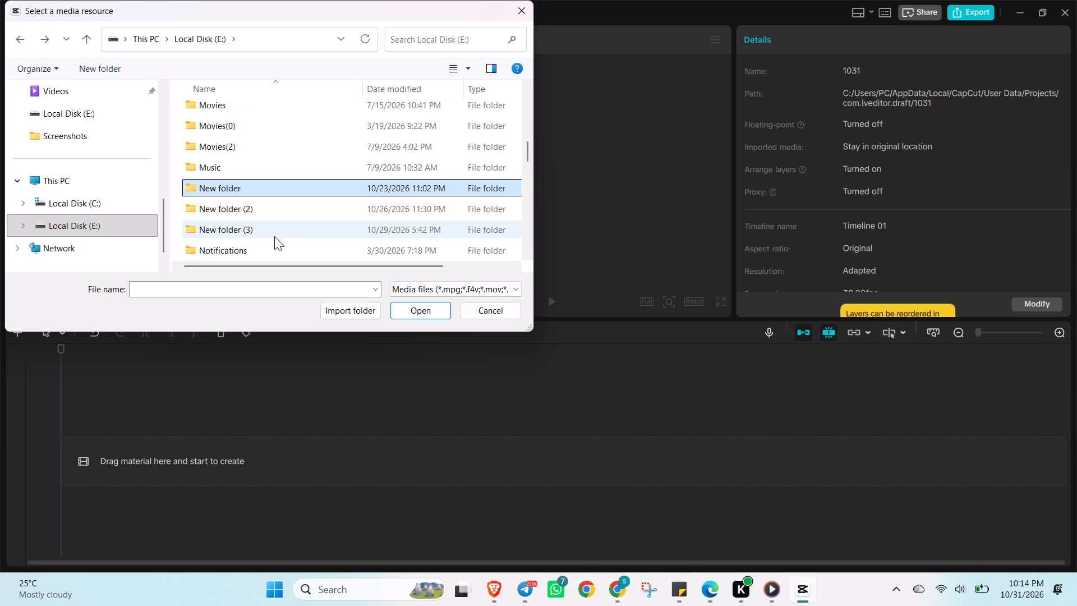
{"action": "double_click", "coordinate": [268, 215]}
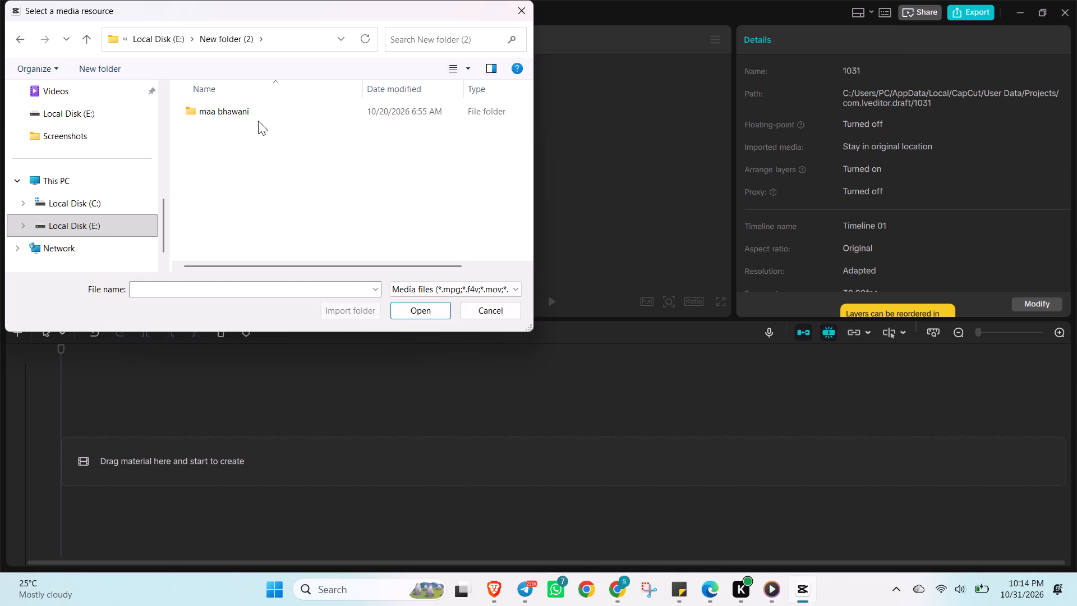
{"action": "double_click", "coordinate": [258, 113]}
{"action": "scroll", "coordinate": [275, 241], "scroll_direction": "down", "scroll_amount": 20}
{"action": "scroll", "coordinate": [275, 241], "scroll_direction": "down", "scroll_amount": 5}
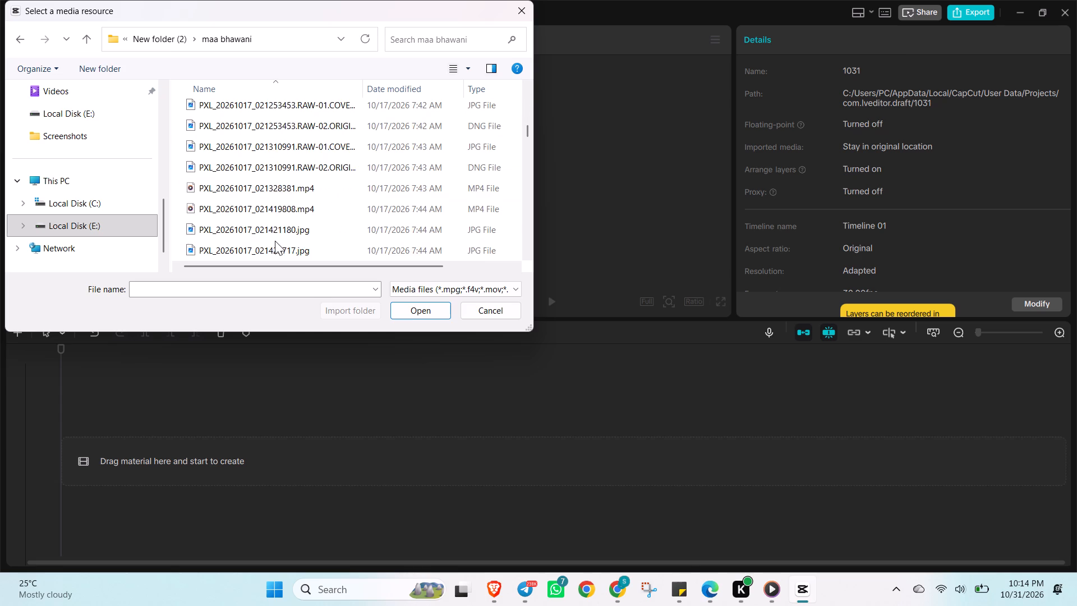
{"action": "scroll", "coordinate": [275, 241], "scroll_direction": "down", "scroll_amount": 5}
{"action": "left_click", "coordinate": [17, 36]}
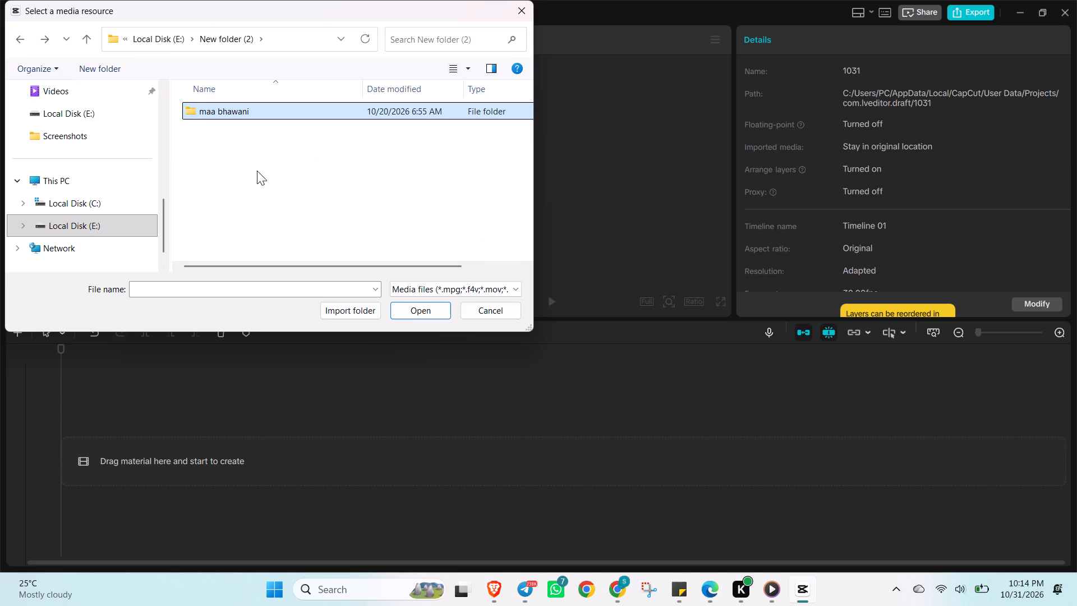
{"action": "left_click", "coordinate": [24, 41]}
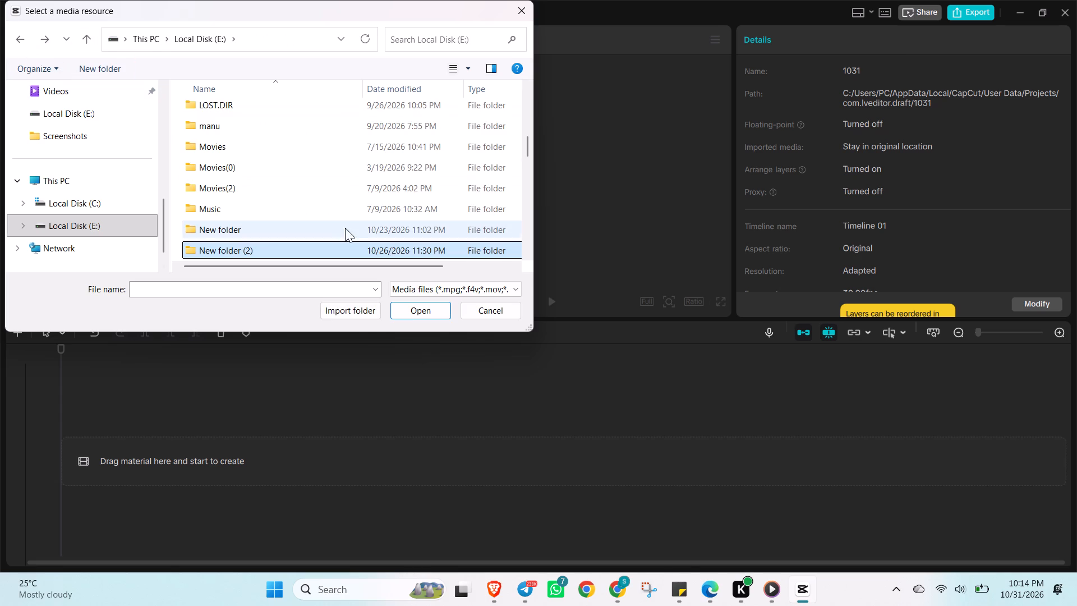
Open New folder (3) and find the PXL_20261028 video clips near the end of its contents.
{"action": "scroll", "coordinate": [337, 224], "scroll_direction": "down", "scroll_amount": 1}
{"action": "left_click", "coordinate": [314, 213]}
{"action": "left_click", "coordinate": [314, 213]}
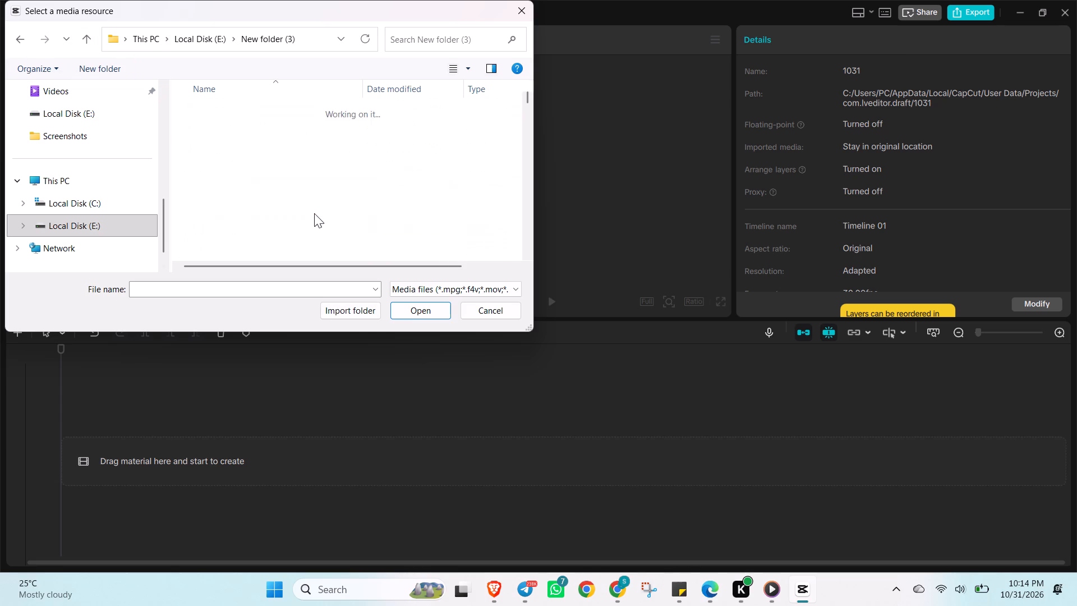
{"action": "scroll", "coordinate": [351, 198], "scroll_direction": "down", "scroll_amount": 10}
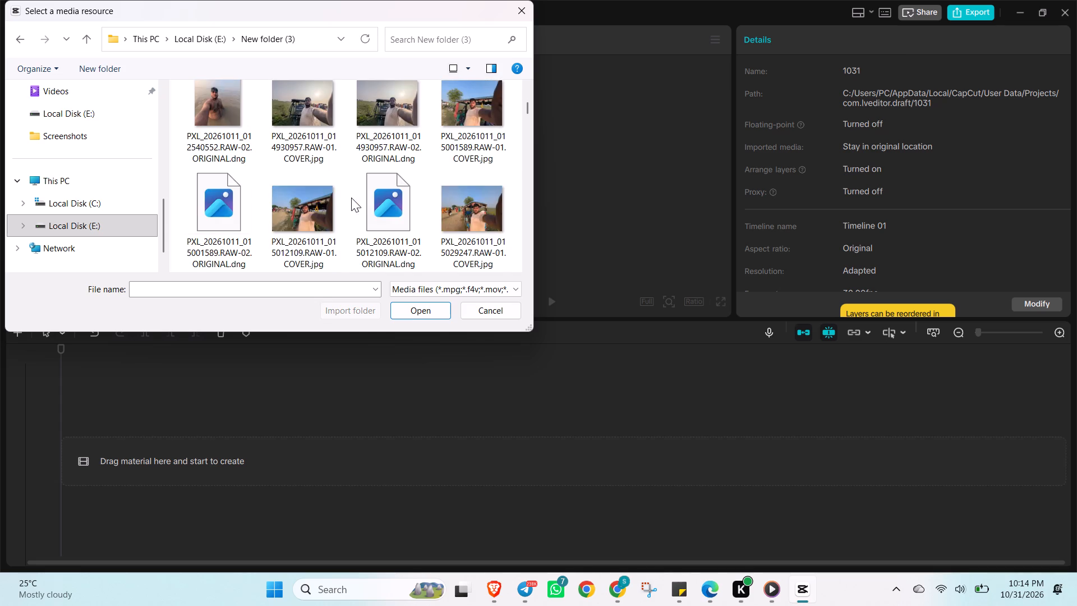
{"action": "scroll", "coordinate": [351, 198], "scroll_direction": "down", "scroll_amount": 15}
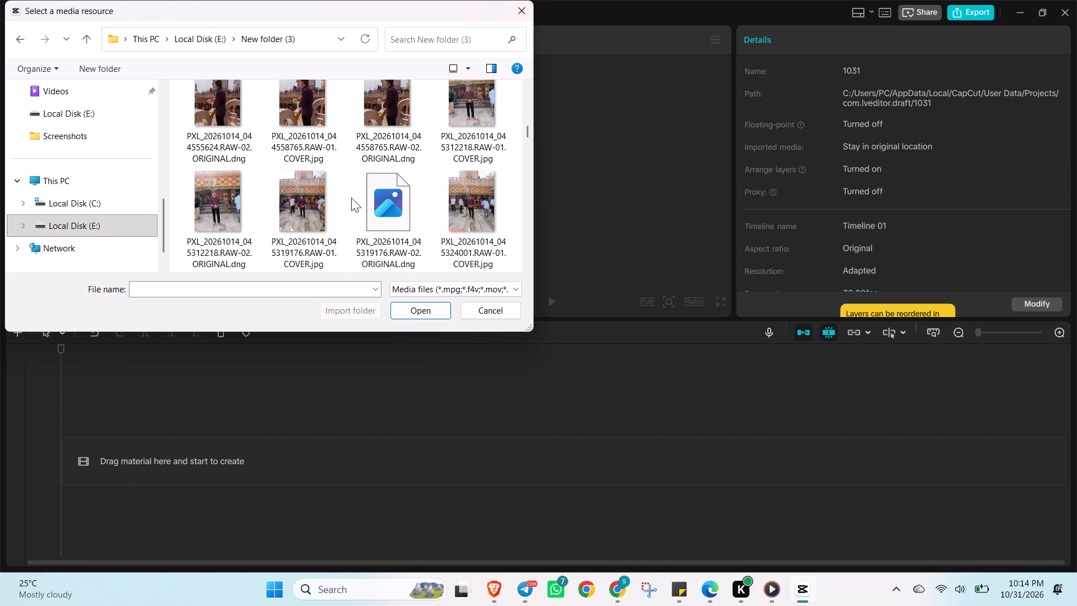
{"action": "scroll", "coordinate": [351, 198], "scroll_direction": "down", "scroll_amount": 20}
{"action": "scroll", "coordinate": [351, 198], "scroll_direction": "down", "scroll_amount": 5}
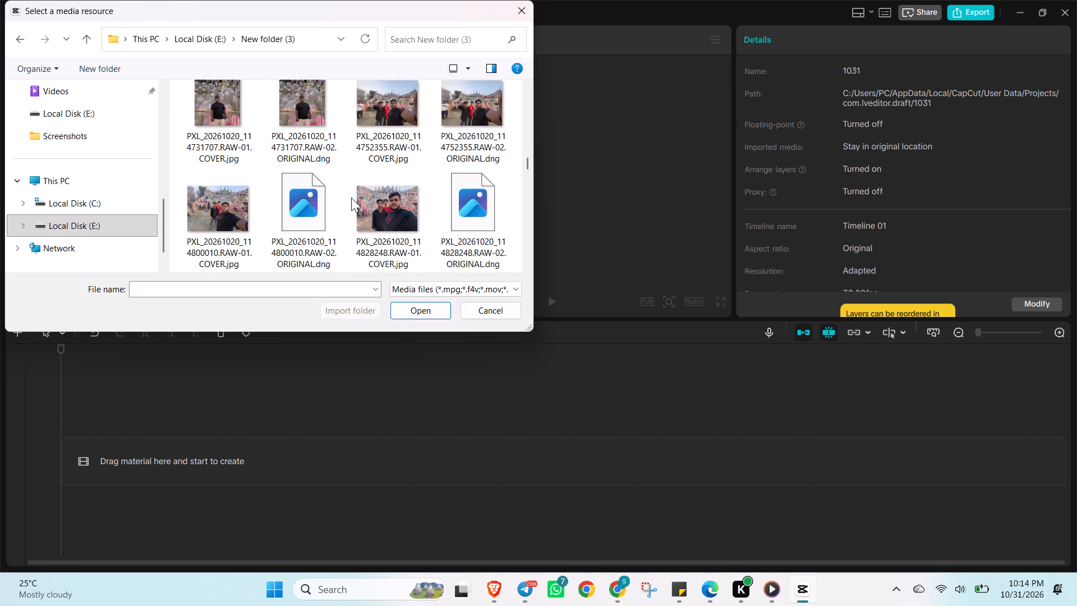
{"action": "scroll", "coordinate": [351, 198], "scroll_direction": "down", "scroll_amount": 20}
{"action": "scroll", "coordinate": [351, 198], "scroll_direction": "down", "scroll_amount": 8}
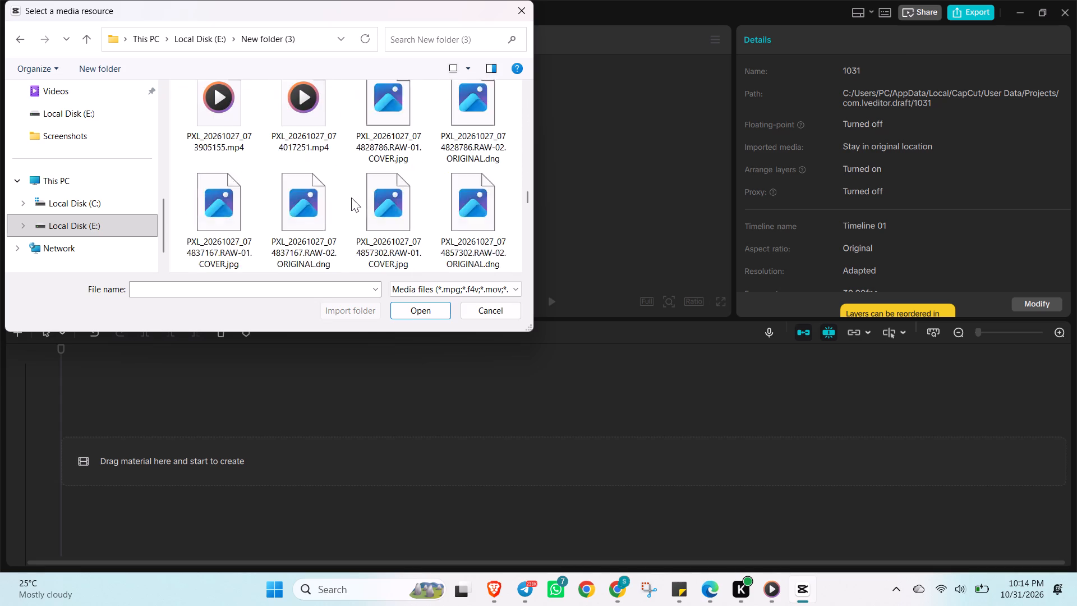
{"action": "scroll", "coordinate": [351, 198], "scroll_direction": "down", "scroll_amount": 18}
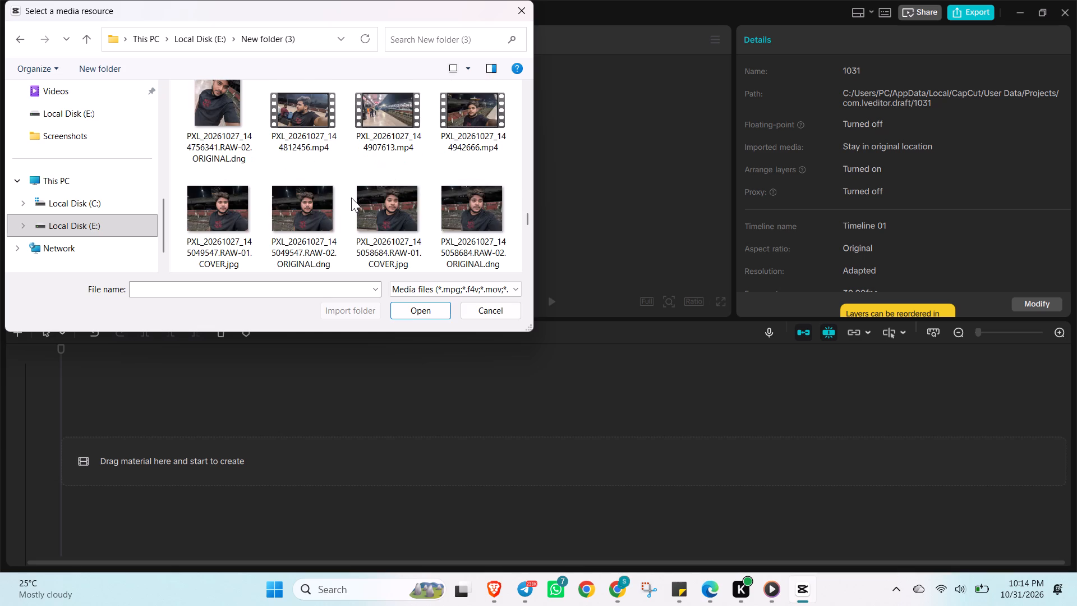
{"action": "scroll", "coordinate": [351, 198], "scroll_direction": "down", "scroll_amount": 13}
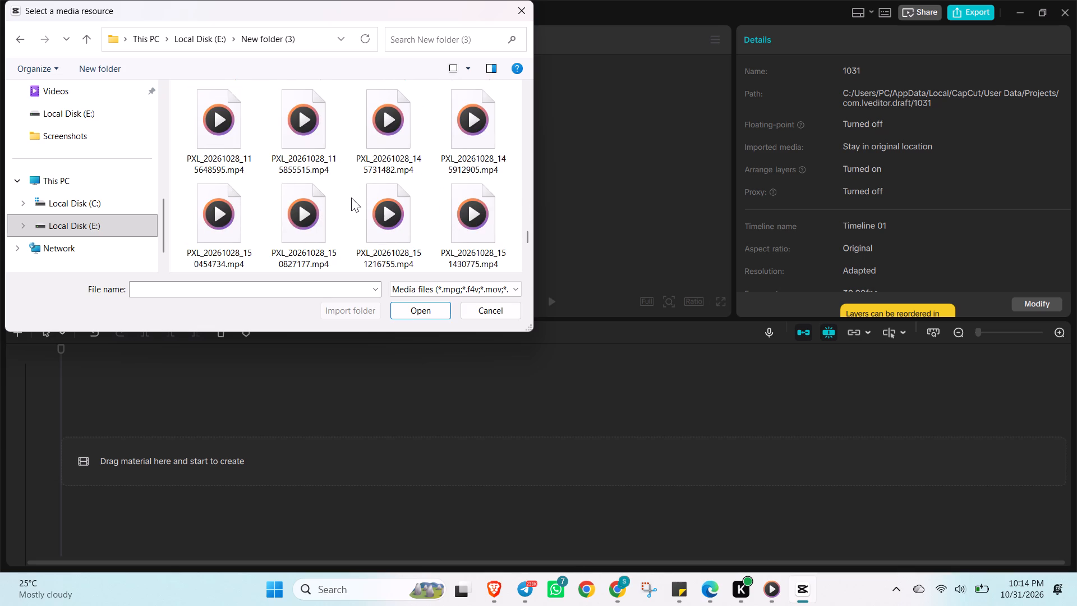
{"action": "scroll", "coordinate": [351, 198], "scroll_direction": "down", "scroll_amount": 18}
{"action": "scroll", "coordinate": [351, 198], "scroll_direction": "down", "scroll_amount": 3}
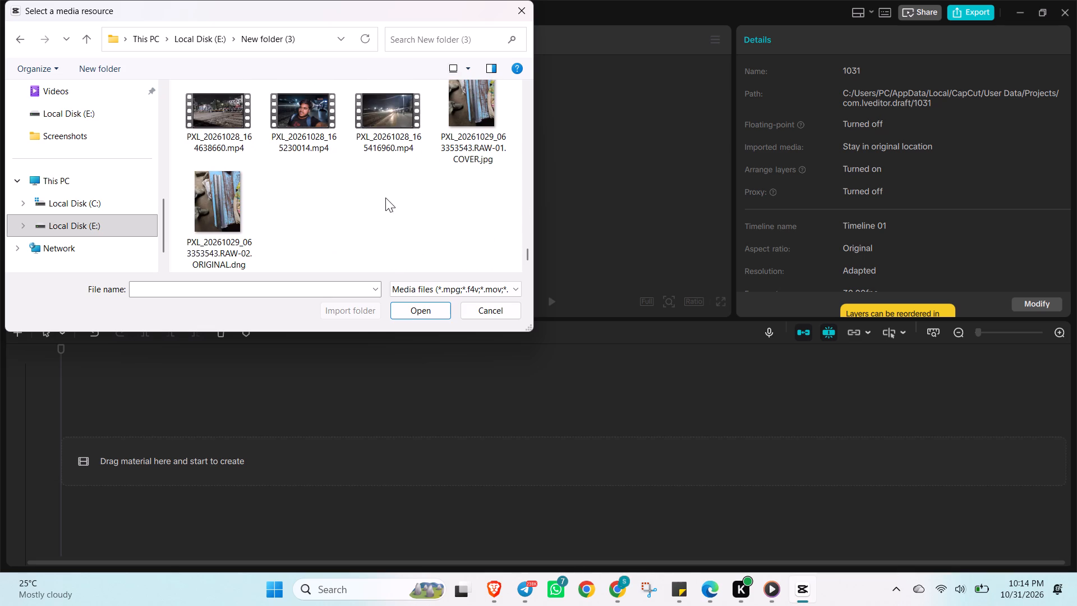
{"action": "scroll", "coordinate": [401, 199], "scroll_direction": "up", "scroll_amount": 2}
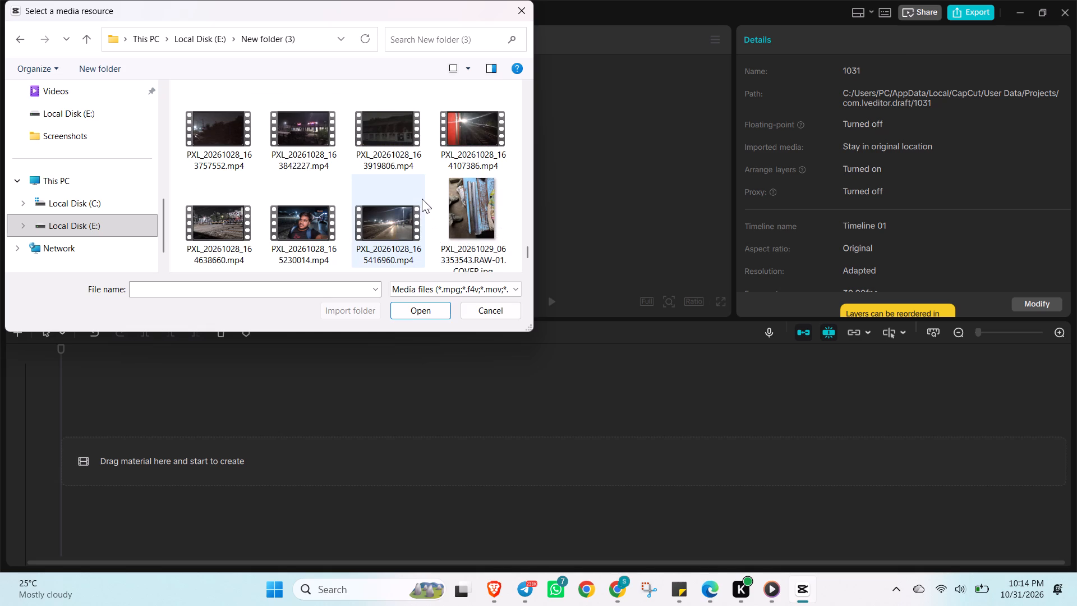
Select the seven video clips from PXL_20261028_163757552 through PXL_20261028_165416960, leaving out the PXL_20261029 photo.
{"action": "left_click_drag", "start_coordinate": [427, 180], "coordinate": [323, 177]}
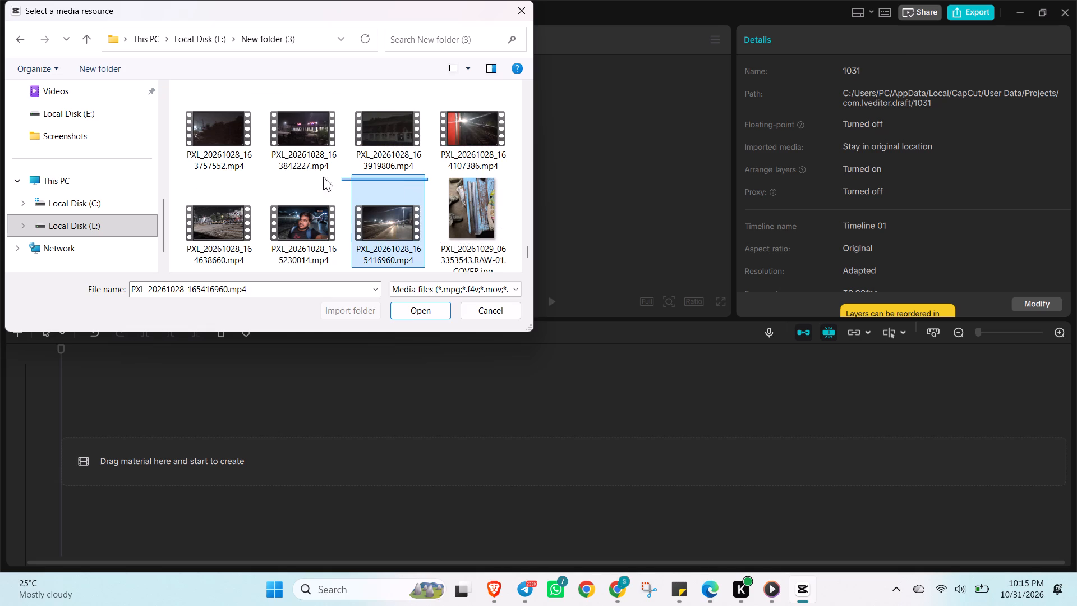
{"action": "left_click_drag", "start_coordinate": [323, 177], "coordinate": [236, 180]}
{"action": "scroll", "coordinate": [243, 180], "scroll_direction": "up", "scroll_amount": 1, "text": "ctrl"}
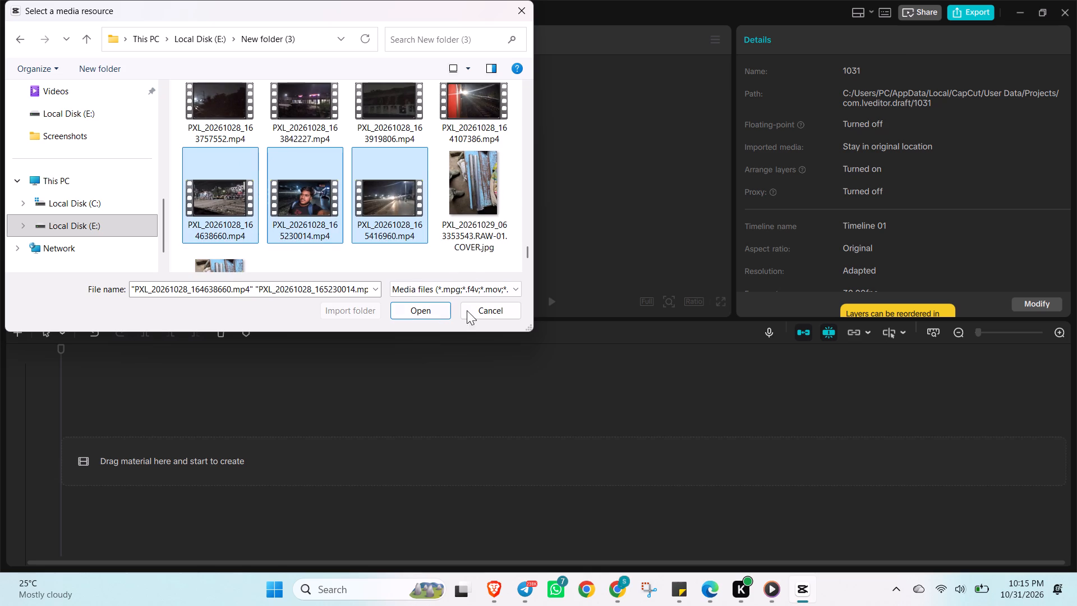
{"action": "scroll", "coordinate": [462, 236], "scroll_direction": "down", "scroll_amount": 1, "text": "ctrl"}
{"action": "left_click", "coordinate": [470, 208], "text": "ctrl"}
{"action": "left_click", "coordinate": [470, 208], "text": "ctrl"}
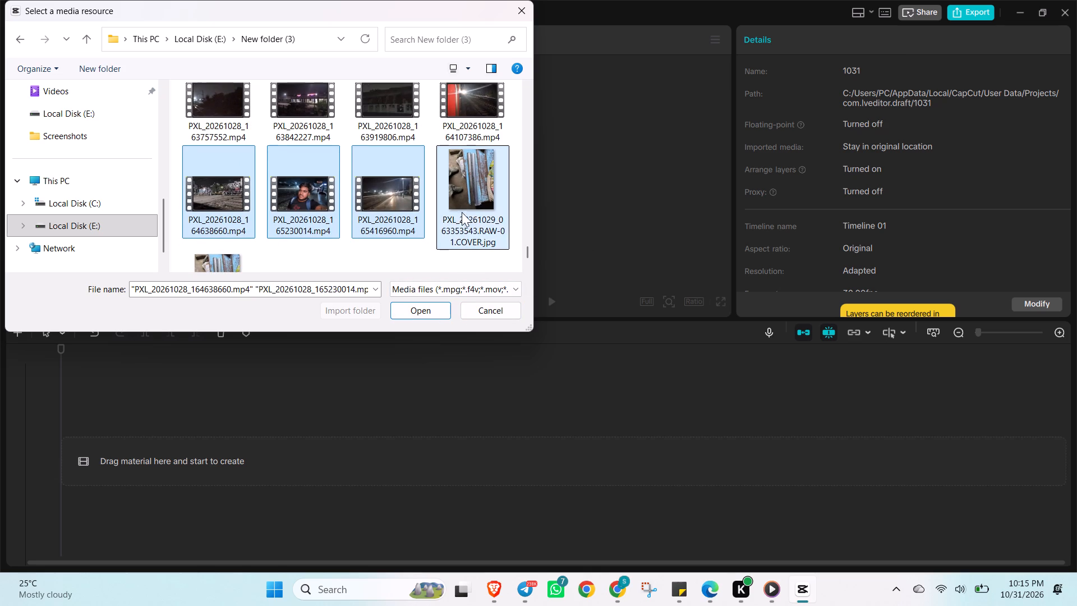
{"action": "left_click", "coordinate": [456, 129], "text": "ctrl"}
{"action": "left_click", "coordinate": [390, 117], "text": "ctrl"}
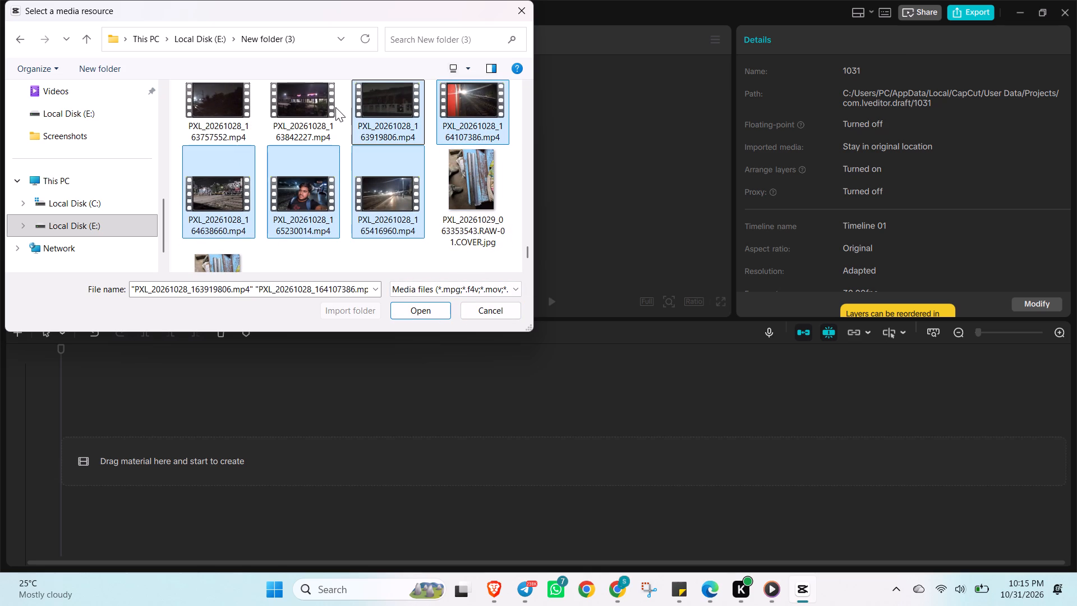
{"action": "left_click", "coordinate": [325, 107], "text": "ctrl"}
{"action": "left_click", "coordinate": [252, 104], "text": "ctrl"}
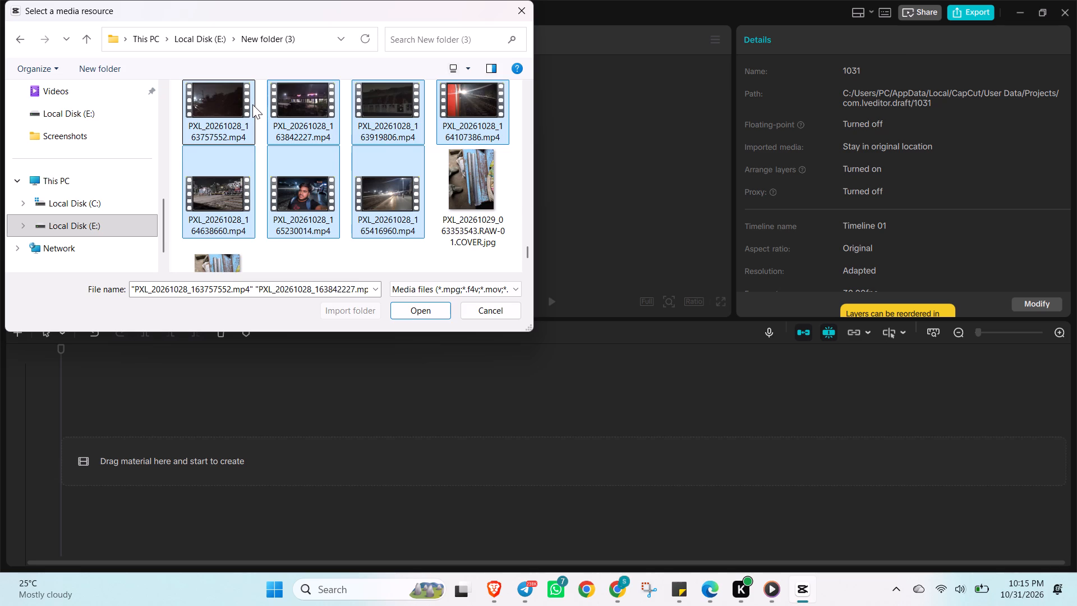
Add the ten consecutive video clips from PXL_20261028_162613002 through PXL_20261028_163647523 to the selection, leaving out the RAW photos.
{"action": "key", "text": "ctrl+Up"}
{"action": "key", "text": "ctrl+Up"}
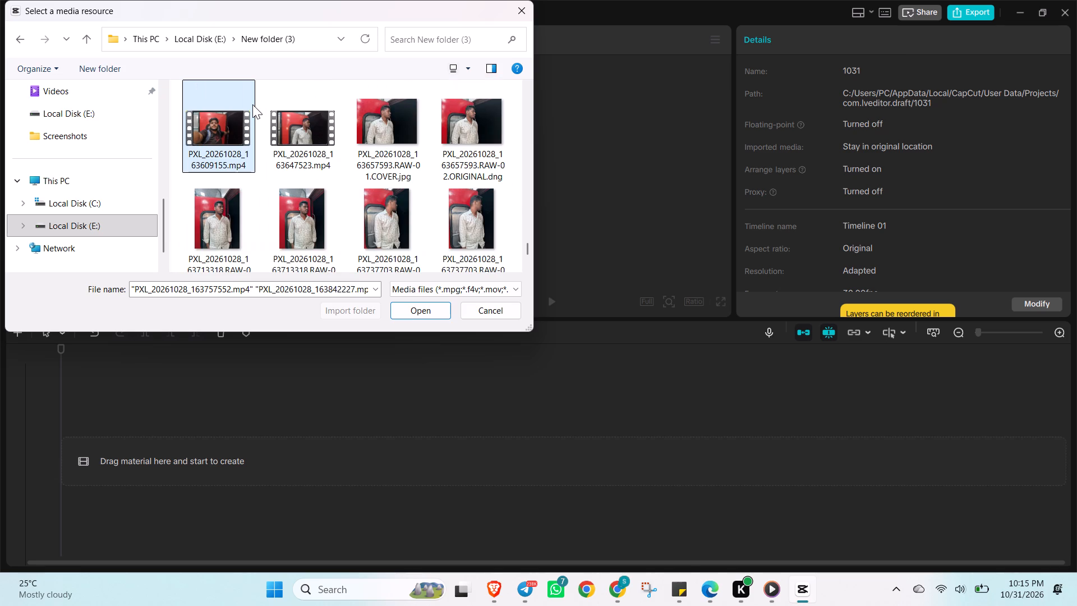
{"action": "left_click", "coordinate": [230, 100], "text": "ctrl"}
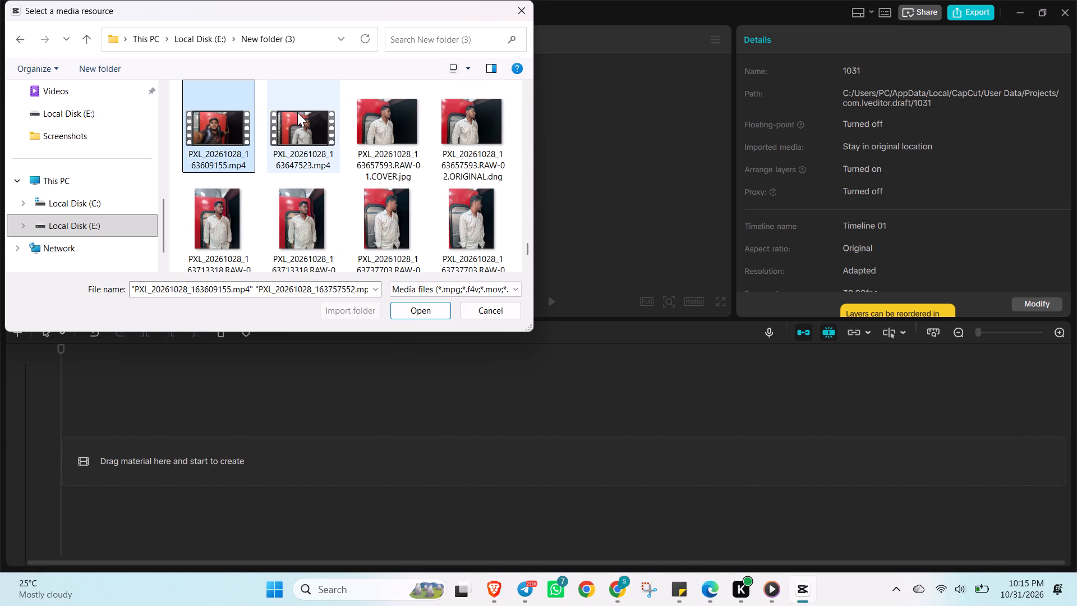
{"action": "left_click", "coordinate": [297, 112], "text": "ctrl"}
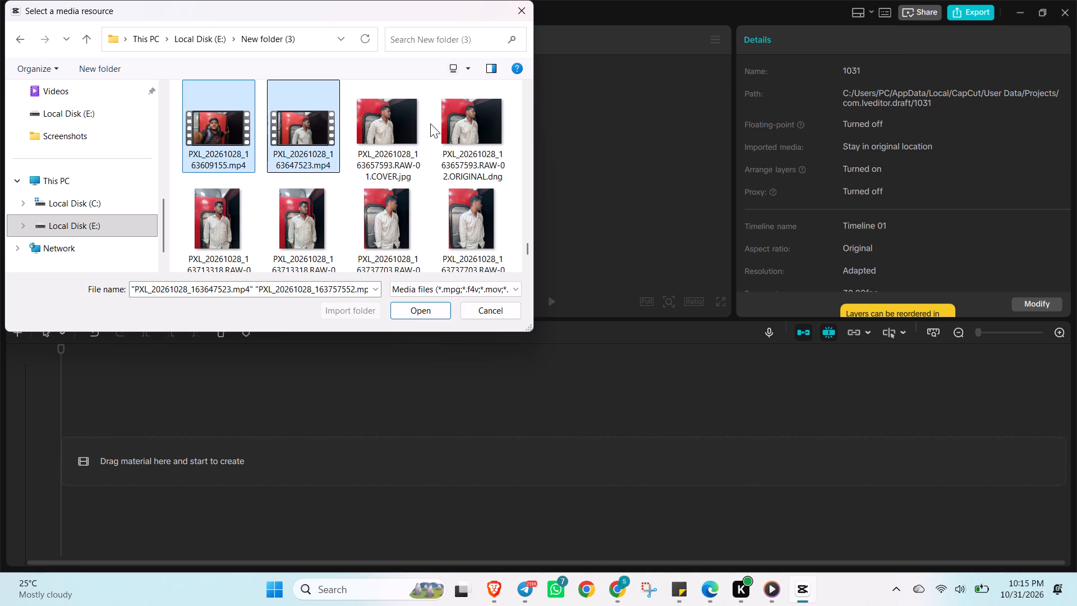
{"action": "key", "text": "ctrl+Up"}
{"action": "key", "text": "ctrl+Up"}
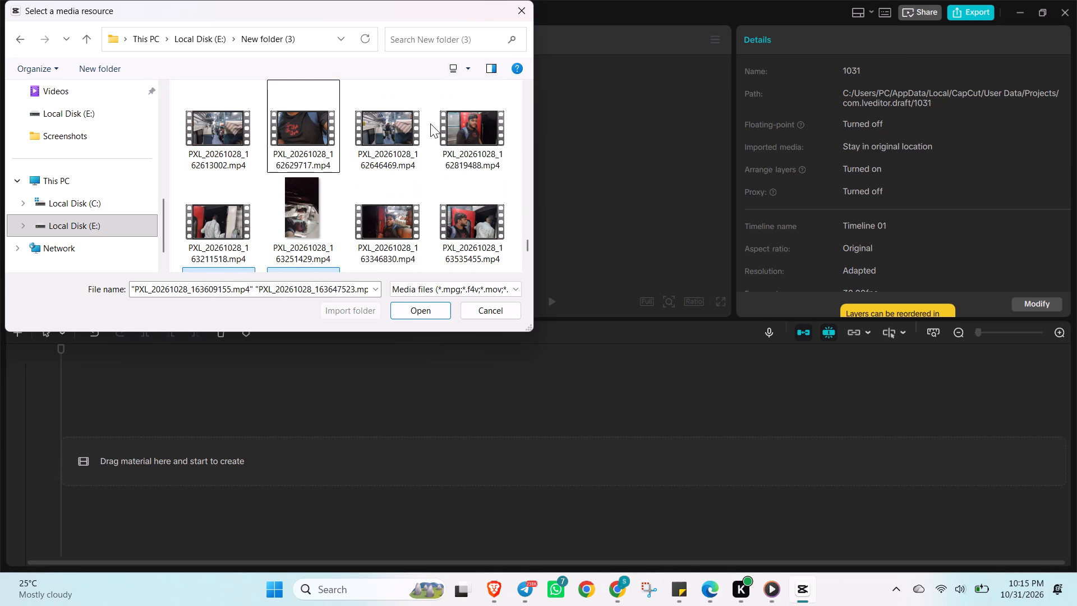
{"action": "left_click", "coordinate": [308, 217], "text": "ctrl"}
{"action": "left_click", "coordinate": [390, 225], "text": "ctrl"}
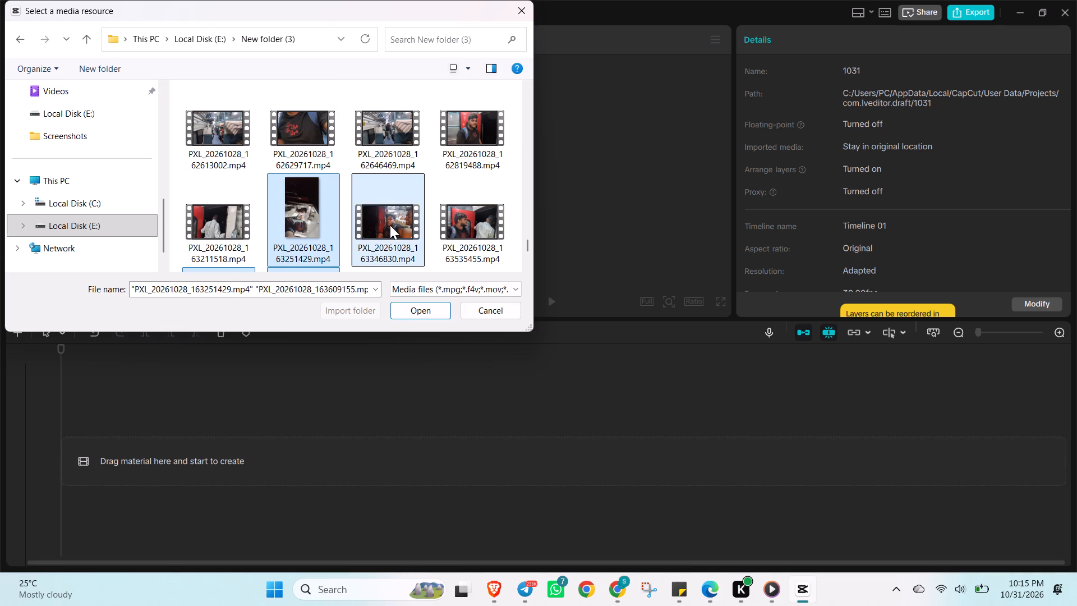
{"action": "left_click", "coordinate": [468, 225], "text": "ctrl"}
{"action": "left_click", "coordinate": [211, 226], "text": "ctrl"}
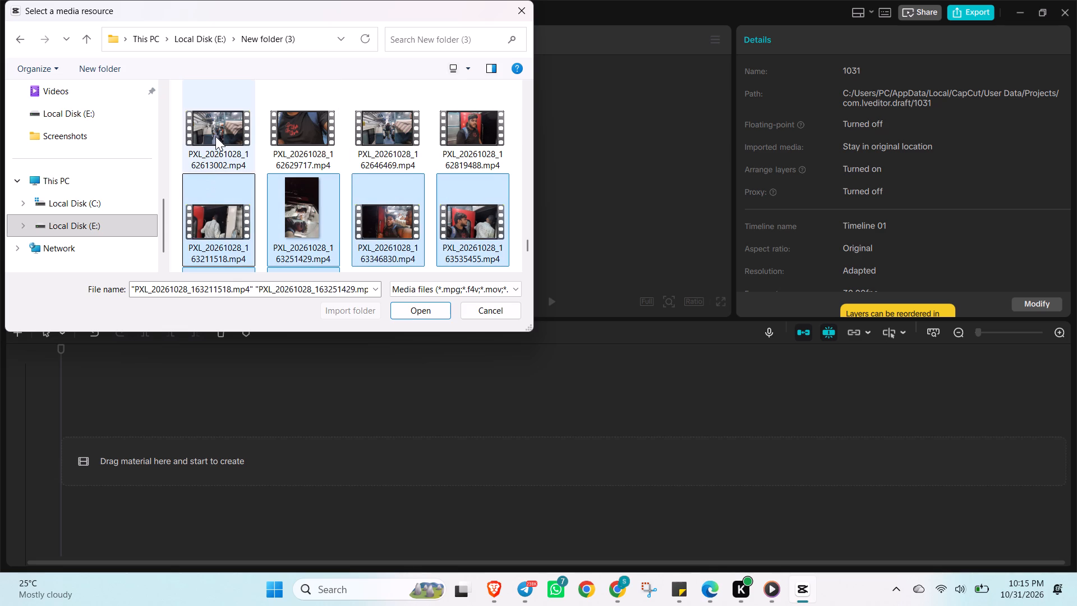
{"action": "left_click", "coordinate": [215, 136], "text": "ctrl"}
{"action": "left_click", "coordinate": [306, 136], "text": "ctrl"}
{"action": "left_click_drag", "start_coordinate": [349, 139], "coordinate": [354, 139], "text": "ctrl"}
{"action": "left_click", "coordinate": [491, 139], "text": "ctrl"}
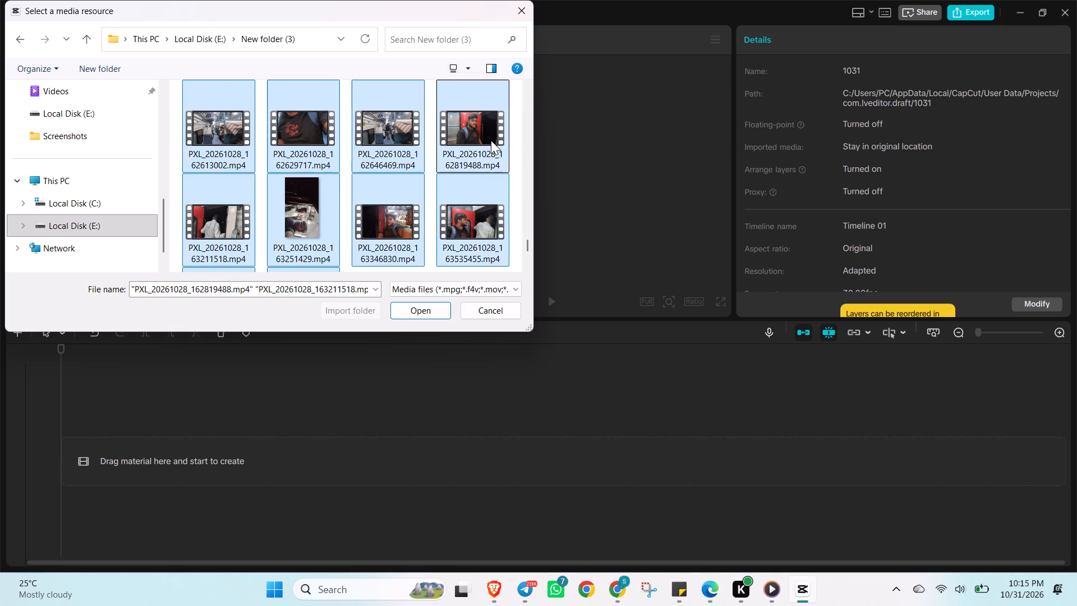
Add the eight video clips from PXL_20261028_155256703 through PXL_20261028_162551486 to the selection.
{"action": "key", "text": "ctrl+Up"}
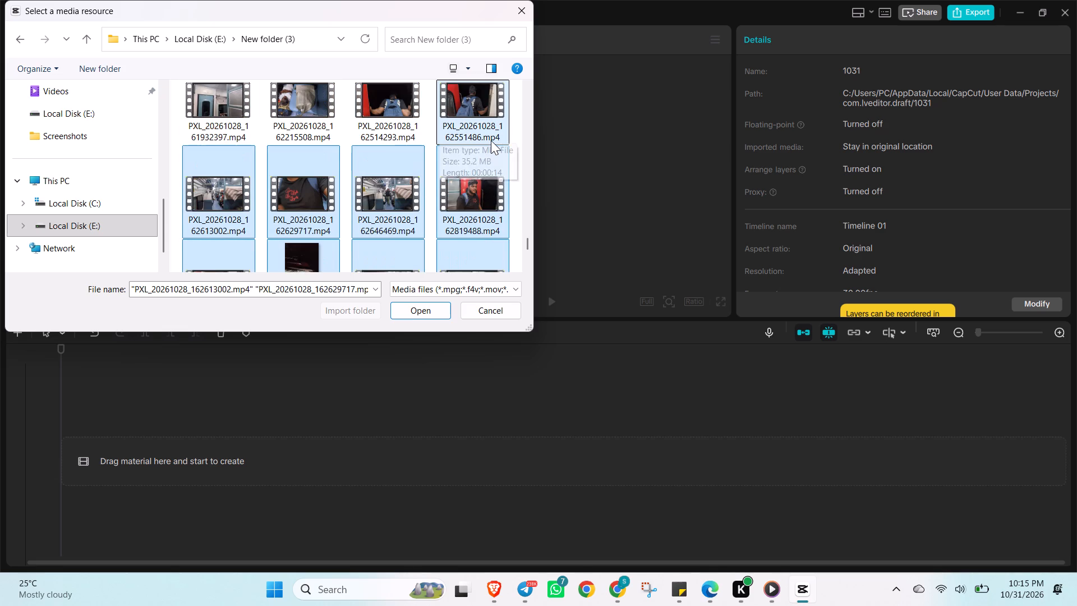
{"action": "key", "text": "ctrl+Up"}
{"action": "left_click", "coordinate": [465, 163], "text": "ctrl"}
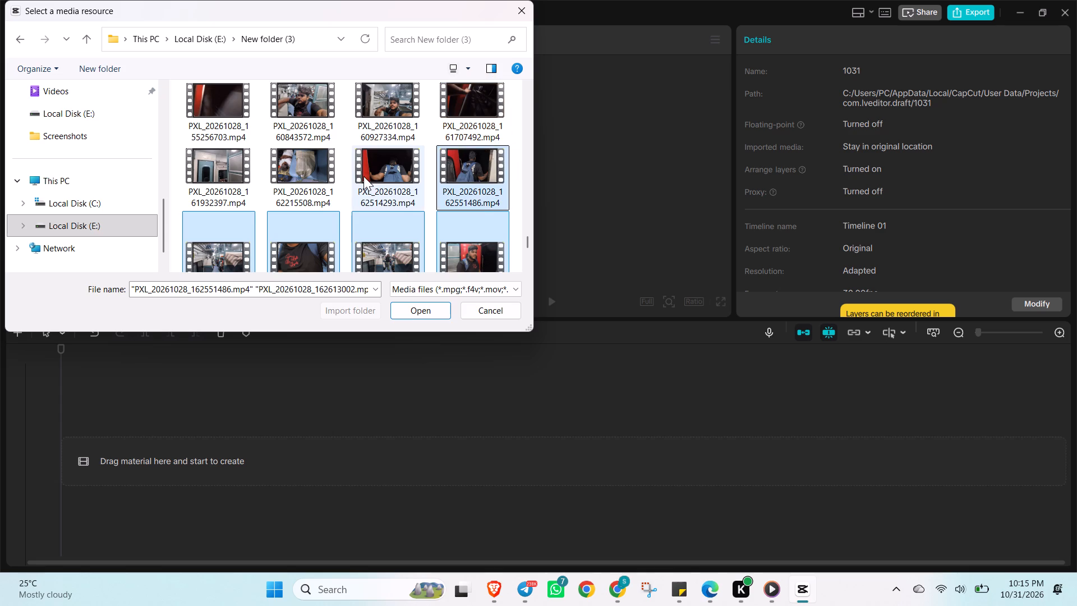
{"action": "left_click", "coordinate": [366, 169], "text": "ctrl"}
{"action": "left_click", "coordinate": [315, 169], "text": "ctrl"}
{"action": "left_click", "coordinate": [224, 172], "text": "ctrl"}
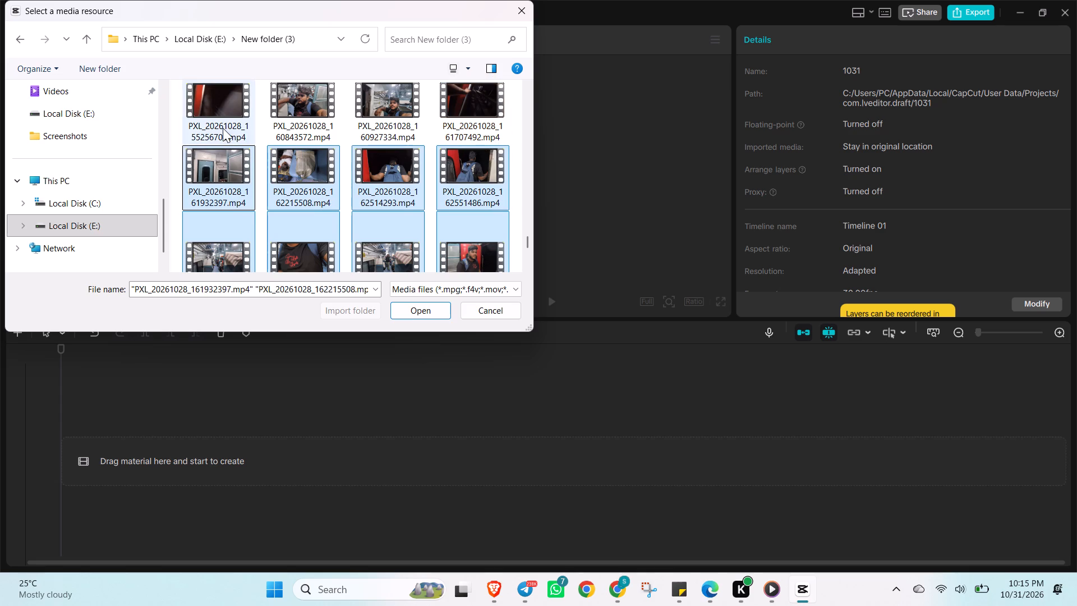
{"action": "left_click", "coordinate": [223, 128], "text": "ctrl"}
{"action": "left_click", "coordinate": [286, 123], "text": "ctrl"}
{"action": "left_click", "coordinate": [367, 111], "text": "ctrl"}
{"action": "left_click", "coordinate": [453, 109], "text": "ctrl"}
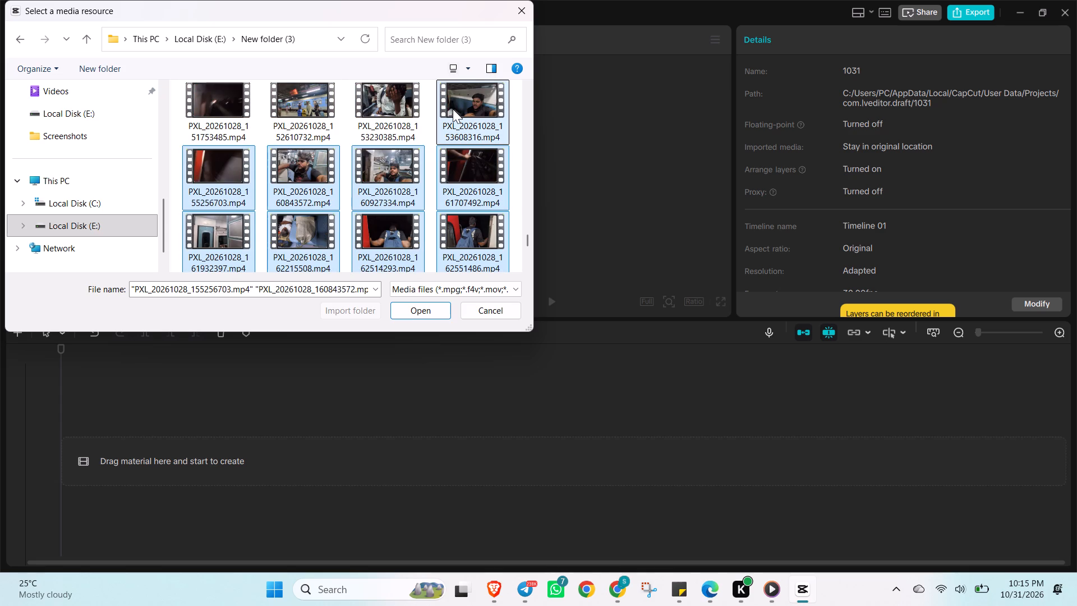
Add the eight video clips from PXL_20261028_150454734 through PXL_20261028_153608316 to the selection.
{"action": "key", "text": "ctrl+Up"}
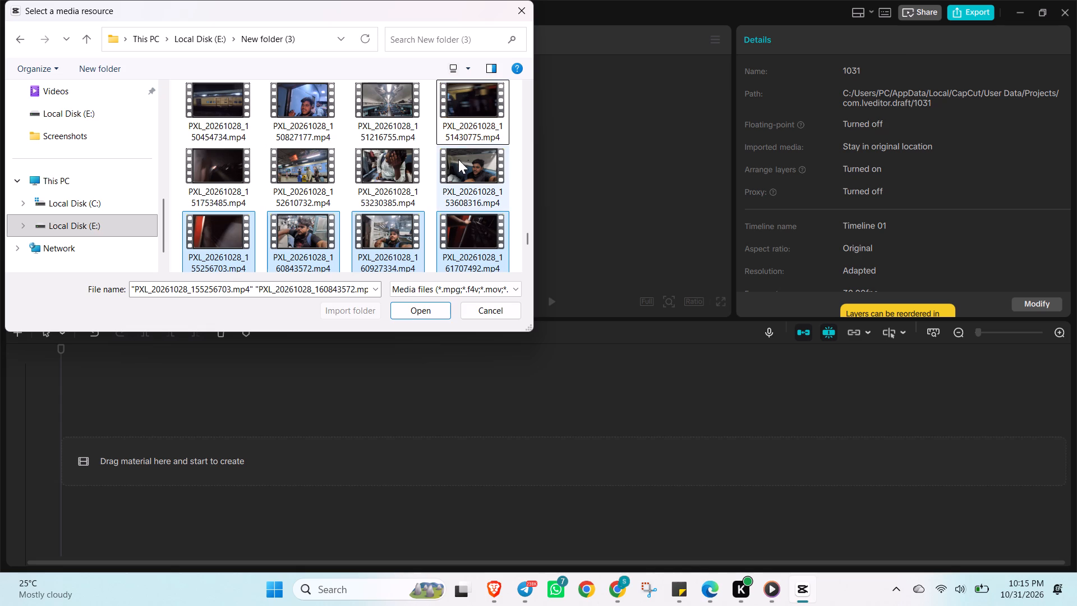
{"action": "left_click", "coordinate": [458, 162], "text": "ctrl"}
{"action": "left_click", "coordinate": [399, 168], "text": "ctrl"}
{"action": "left_click", "coordinate": [316, 167], "text": "ctrl"}
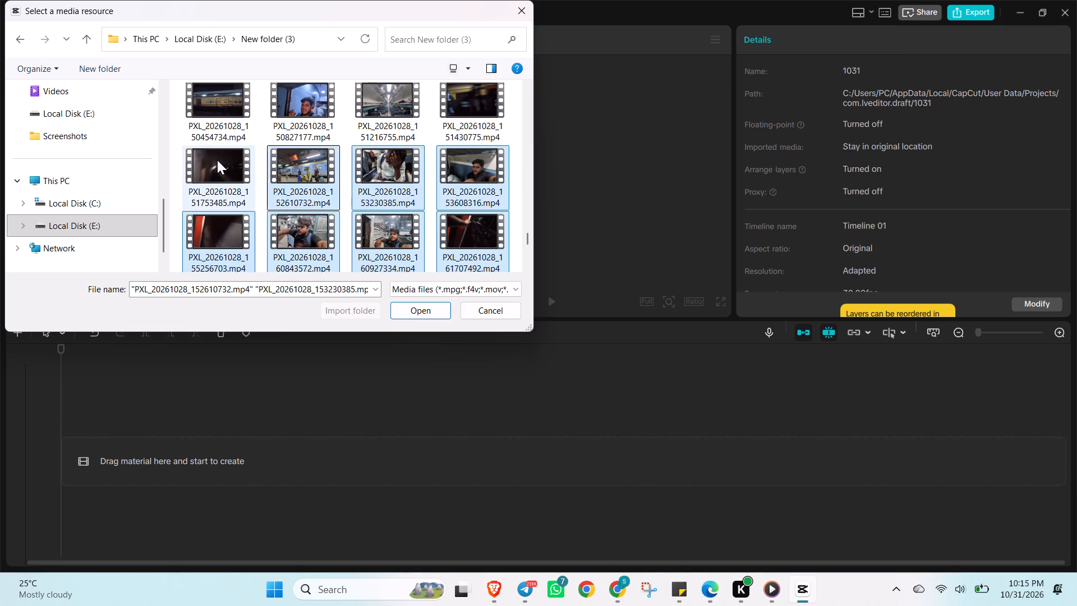
{"action": "left_click", "coordinate": [217, 160], "text": "ctrl"}
{"action": "left_click", "coordinate": [462, 107], "text": "ctrl"}
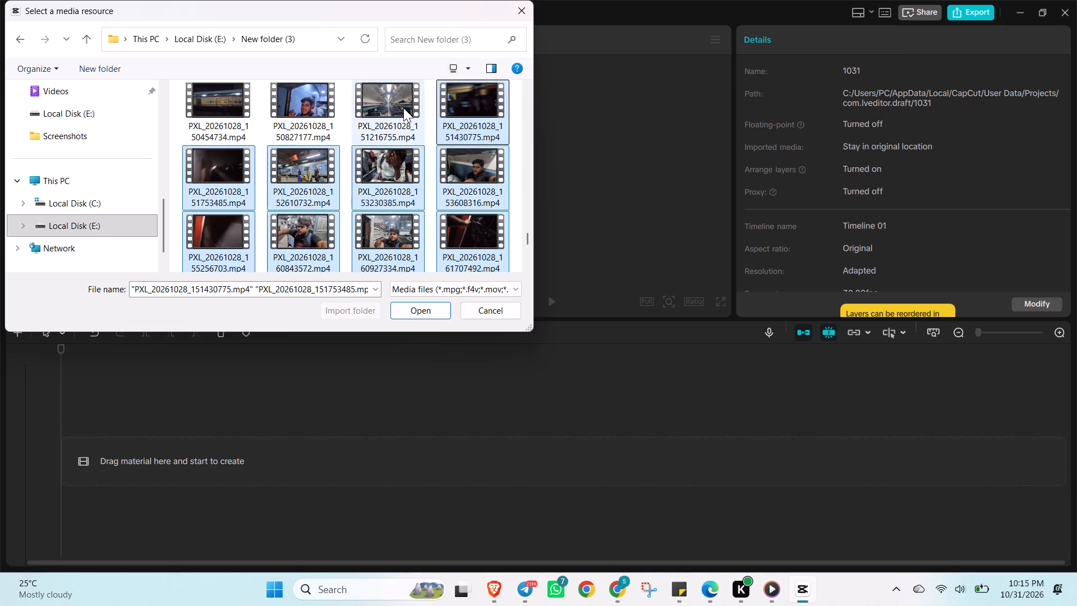
{"action": "left_click", "coordinate": [403, 108], "text": "ctrl"}
{"action": "left_click", "coordinate": [335, 111], "text": "ctrl"}
{"action": "left_click", "coordinate": [213, 117], "text": "ctrl"}
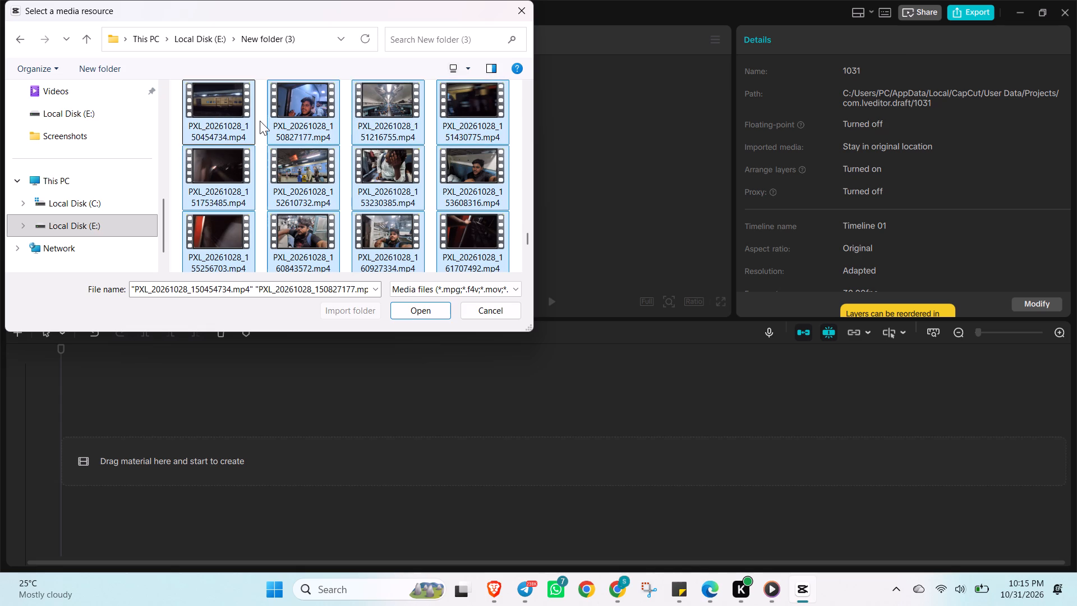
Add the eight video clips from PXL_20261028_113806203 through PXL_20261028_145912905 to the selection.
{"action": "key", "text": "ctrl+Up"}
{"action": "key", "text": "ctrl+Up"}
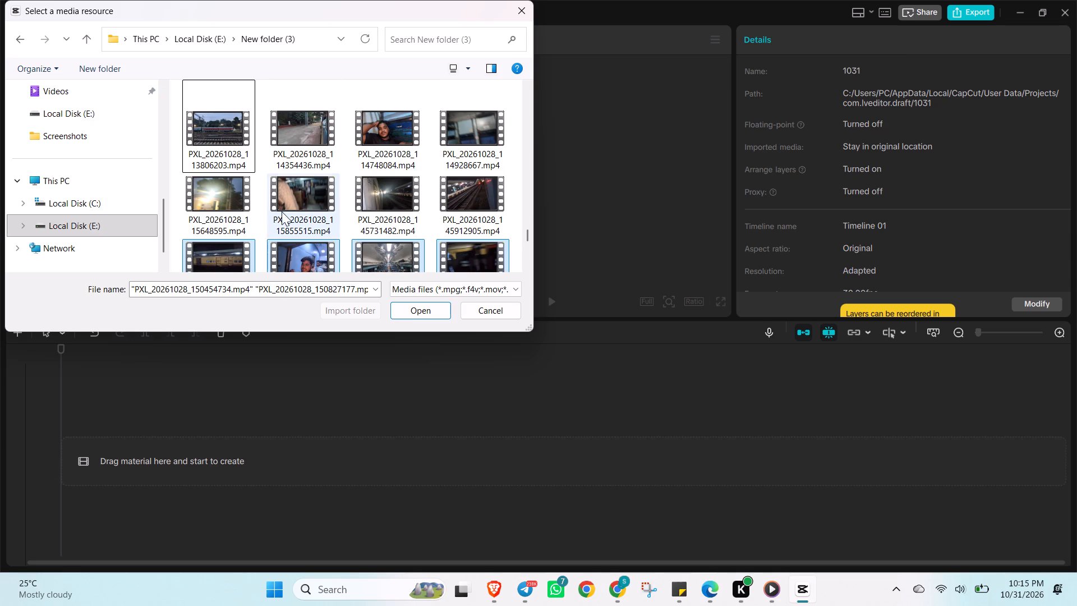
{"action": "left_click", "coordinate": [219, 187], "text": "ctrl"}
{"action": "left_click", "coordinate": [292, 190], "text": "ctrl"}
{"action": "left_click", "coordinate": [357, 191], "text": "ctrl"}
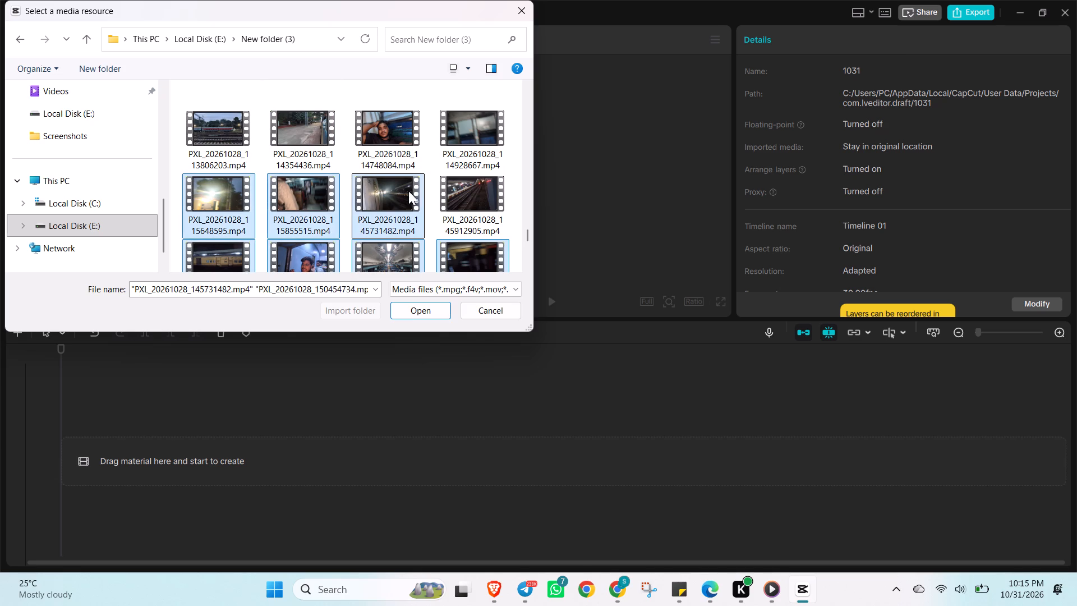
{"action": "left_click", "coordinate": [422, 191], "text": "ctrl"}
{"action": "left_click", "coordinate": [470, 194], "text": "ctrl"}
{"action": "left_click", "coordinate": [389, 204], "text": "ctrl"}
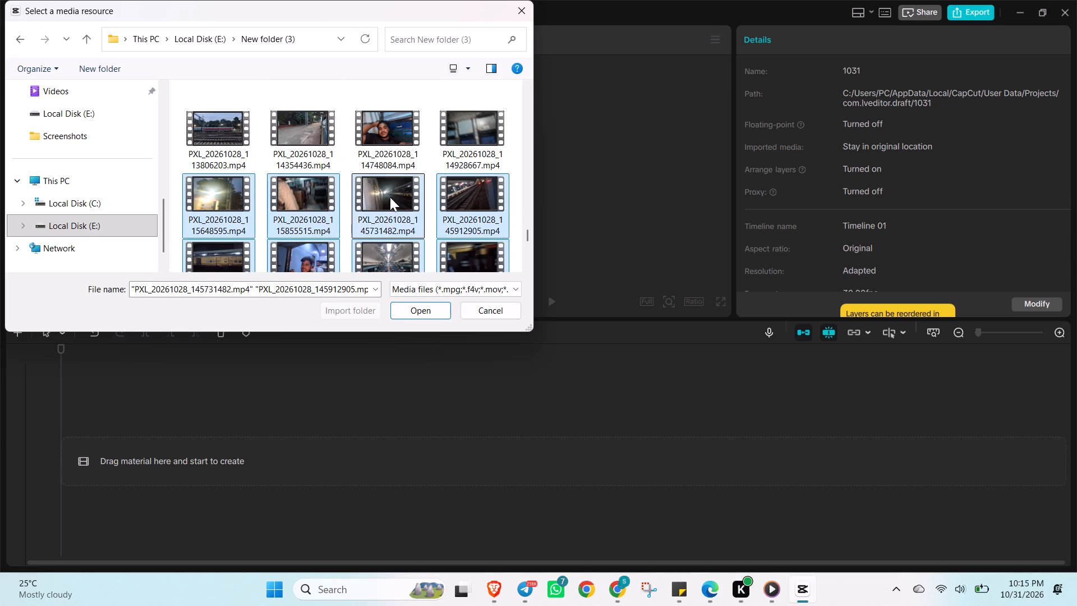
{"action": "left_click", "coordinate": [458, 130], "text": "ctrl"}
{"action": "left_click", "coordinate": [393, 134], "text": "ctrl"}
{"action": "left_click", "coordinate": [321, 137], "text": "ctrl"}
{"action": "left_click", "coordinate": [256, 139], "text": "ctrl"}
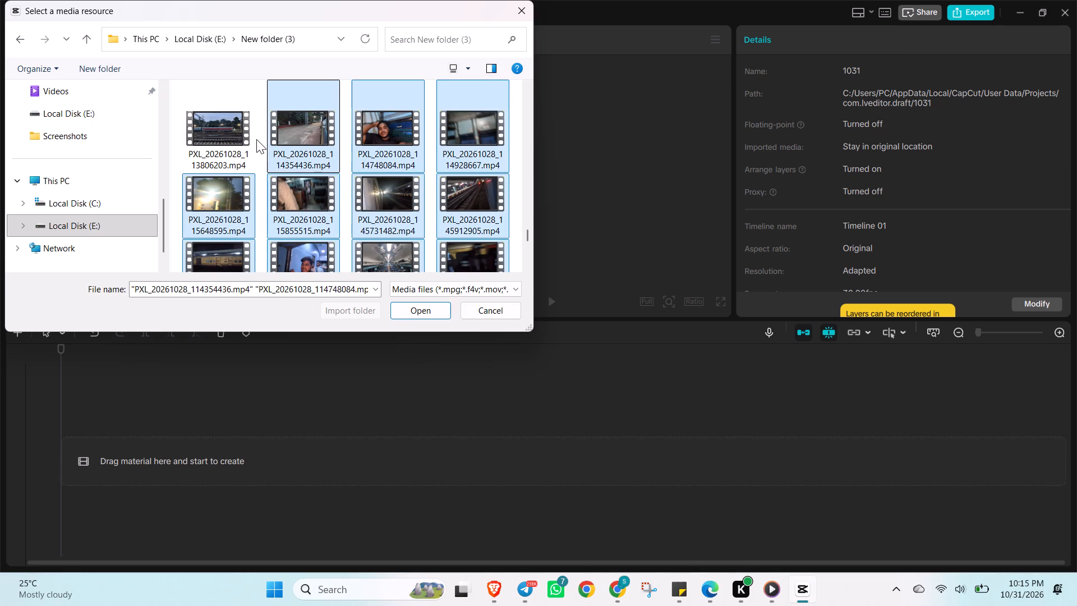
{"action": "left_click", "coordinate": [194, 146], "text": "ctrl"}
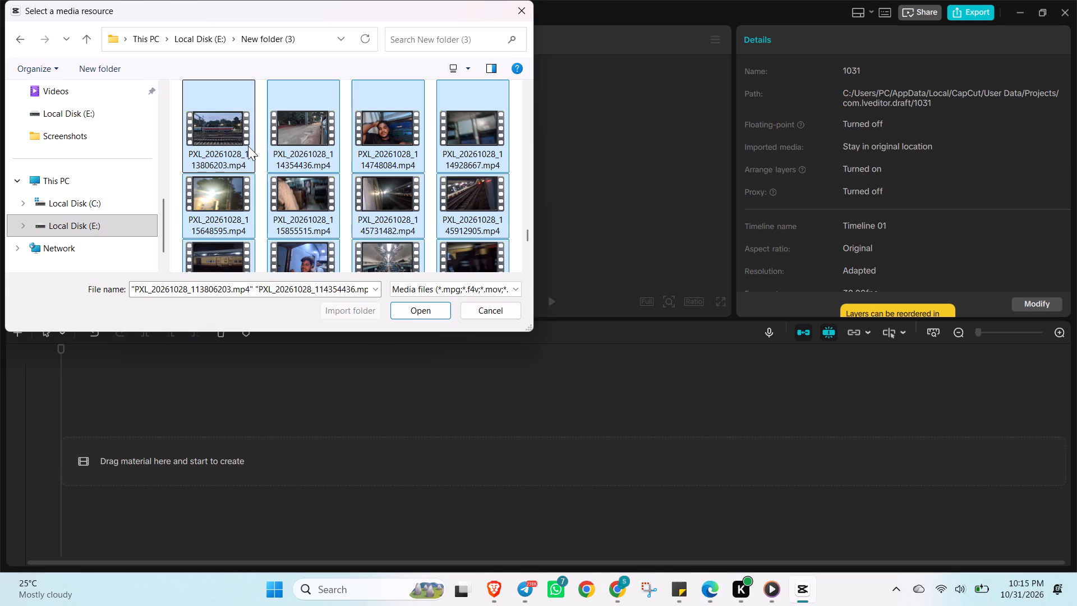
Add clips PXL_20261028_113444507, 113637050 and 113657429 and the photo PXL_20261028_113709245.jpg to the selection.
{"action": "key", "text": "ctrl+Up"}
{"action": "key", "text": "ctrl+Up"}
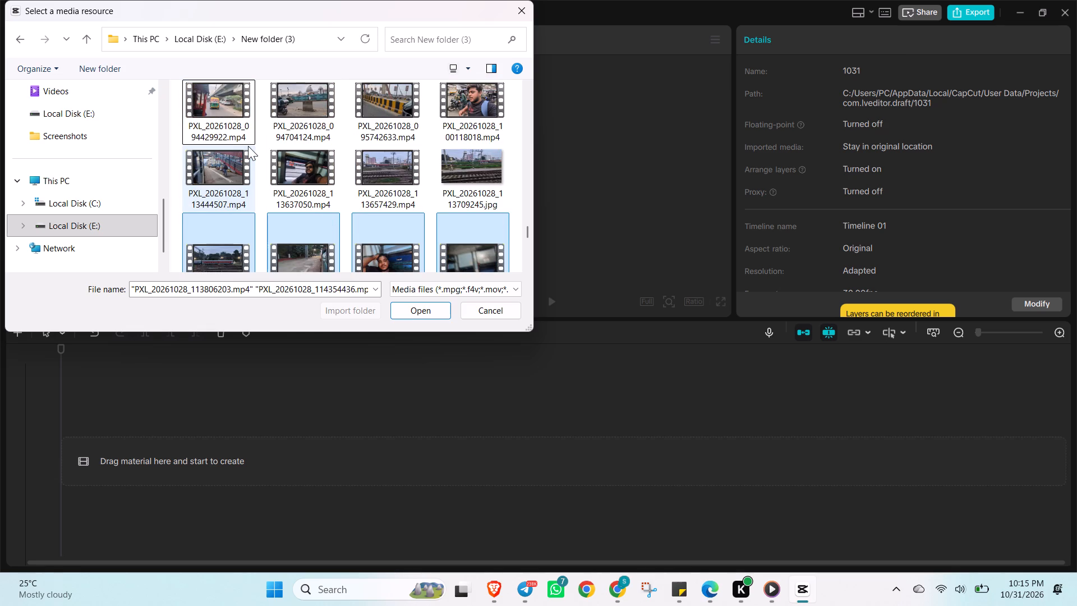
{"action": "left_click", "coordinate": [236, 162], "text": "ctrl"}
{"action": "left_click", "coordinate": [276, 167], "text": "ctrl"}
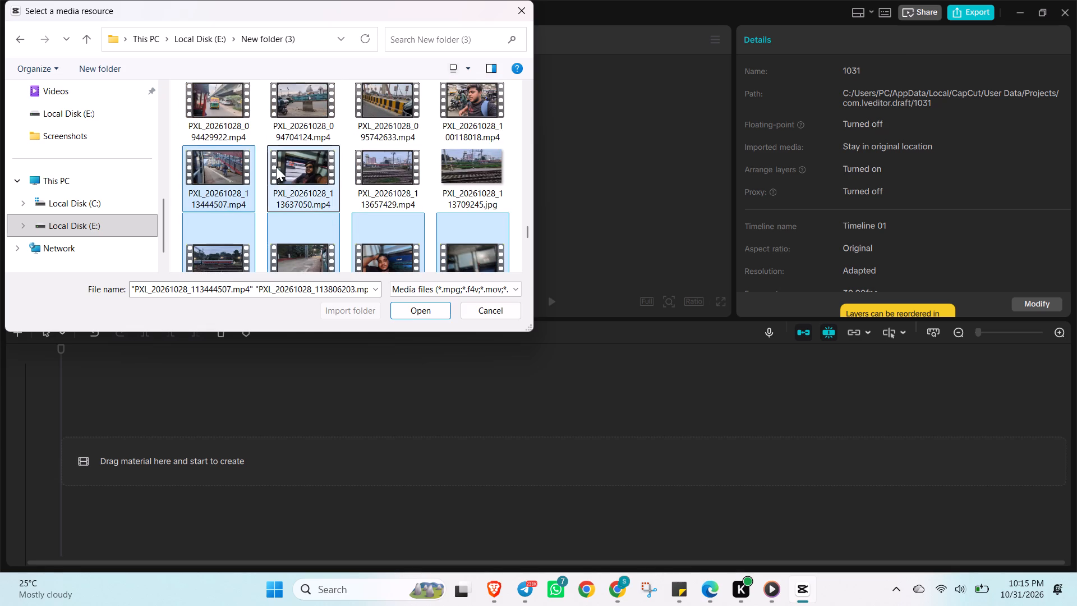
{"action": "left_click", "coordinate": [395, 162], "text": "ctrl"}
{"action": "left_click", "coordinate": [486, 163], "text": "ctrl"}
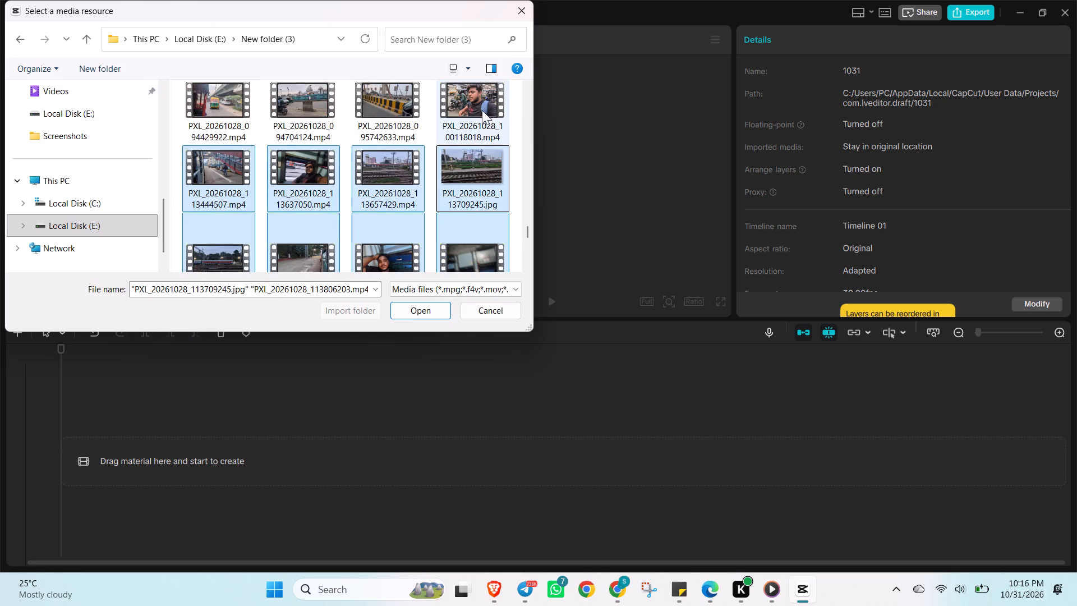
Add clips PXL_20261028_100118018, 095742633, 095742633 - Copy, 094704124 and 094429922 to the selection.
{"action": "left_click", "coordinate": [481, 104], "text": "ctrl"}
{"action": "left_click_drag", "start_coordinate": [403, 104], "coordinate": [361, 107], "text": "ctrl"}
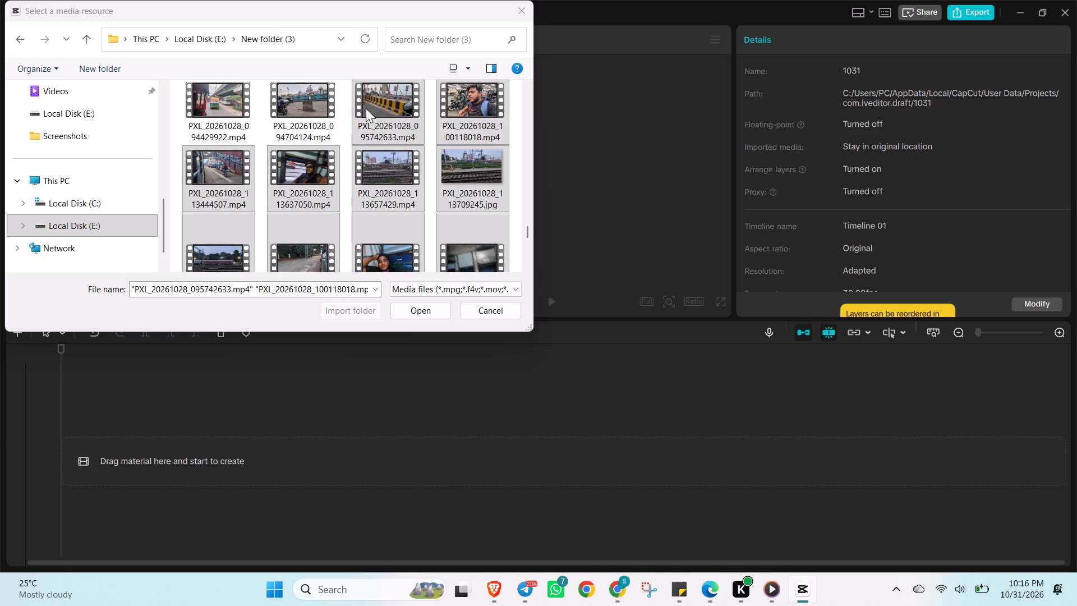
{"action": "left_click", "coordinate": [453, 156], "text": "ctrl"}
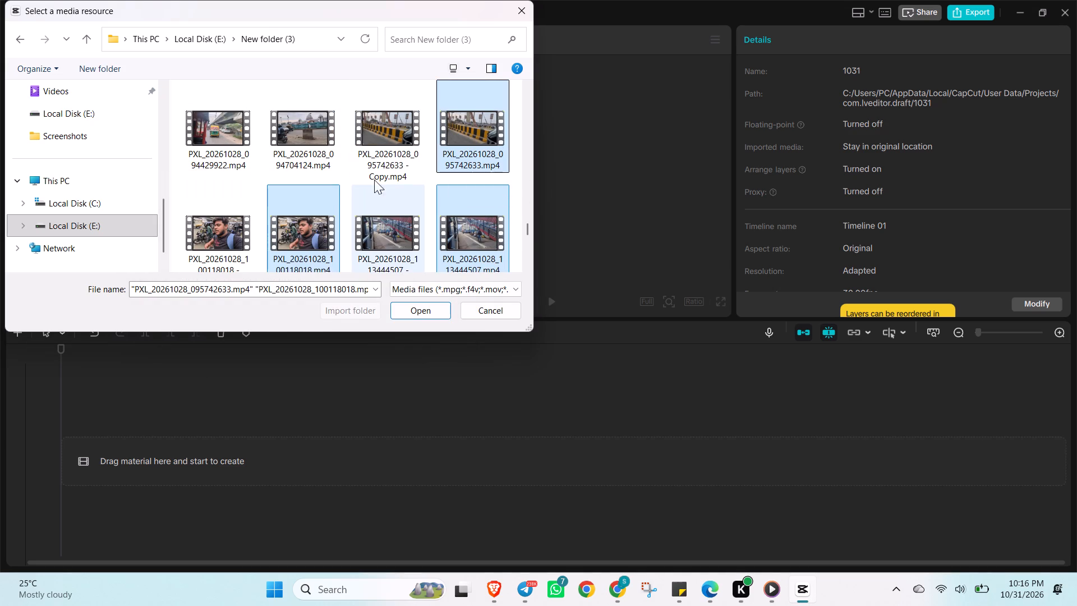
{"action": "left_click", "coordinate": [377, 126], "text": "ctrl"}
{"action": "left_click", "coordinate": [320, 134], "text": "ctrl"}
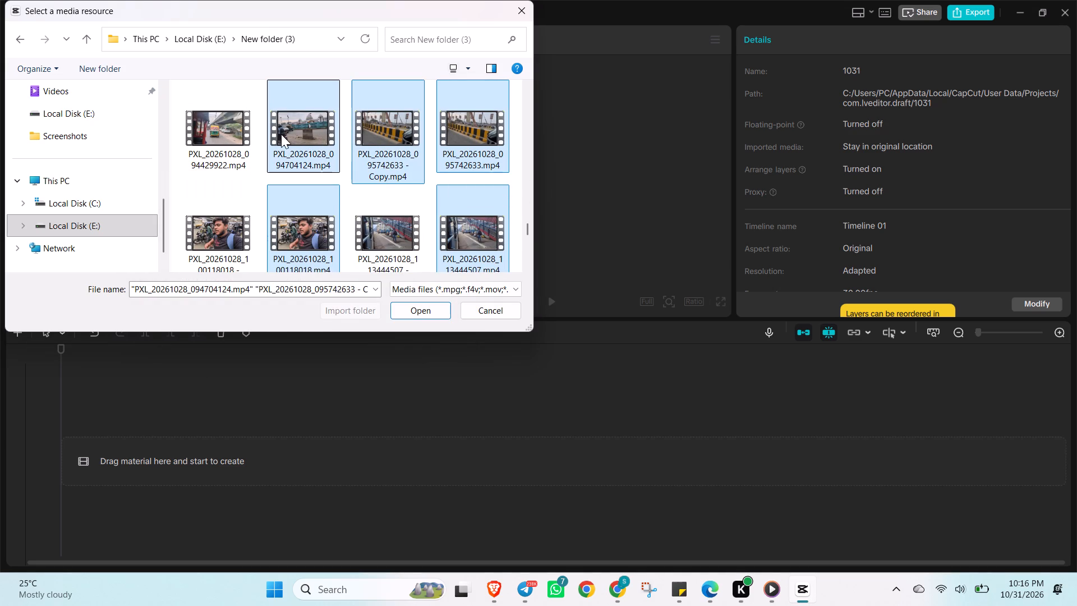
{"action": "left_click", "coordinate": [240, 134], "text": "ctrl"}
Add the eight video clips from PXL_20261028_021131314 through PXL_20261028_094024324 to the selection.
{"action": "scroll", "coordinate": [273, 153], "scroll_direction": "up", "scroll_amount": 1, "text": "ctrl"}
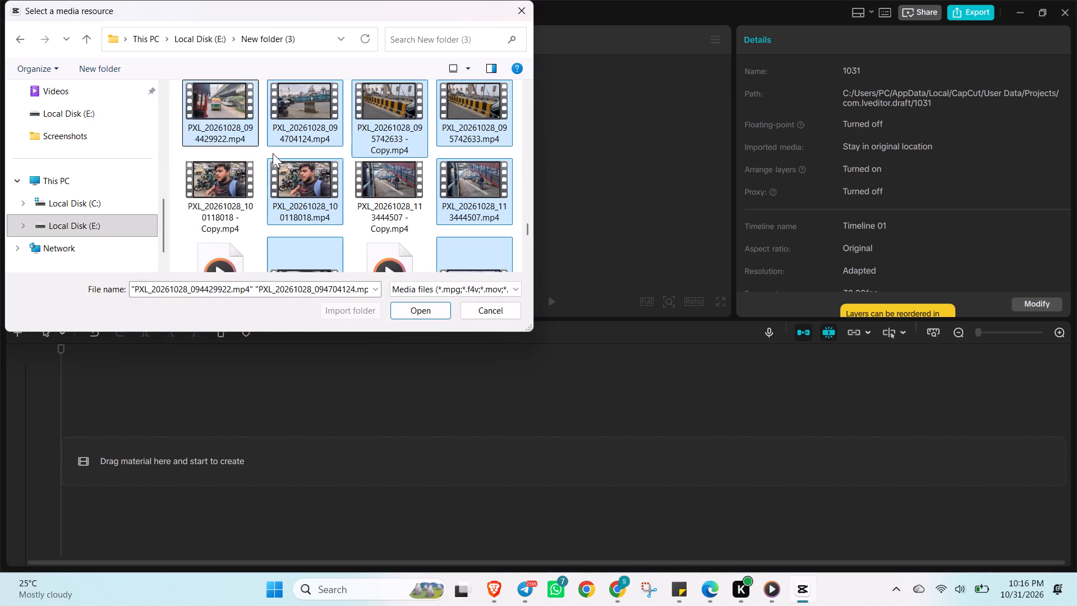
{"action": "scroll", "coordinate": [273, 153], "scroll_direction": "up", "scroll_amount": 1, "text": "ctrl"}
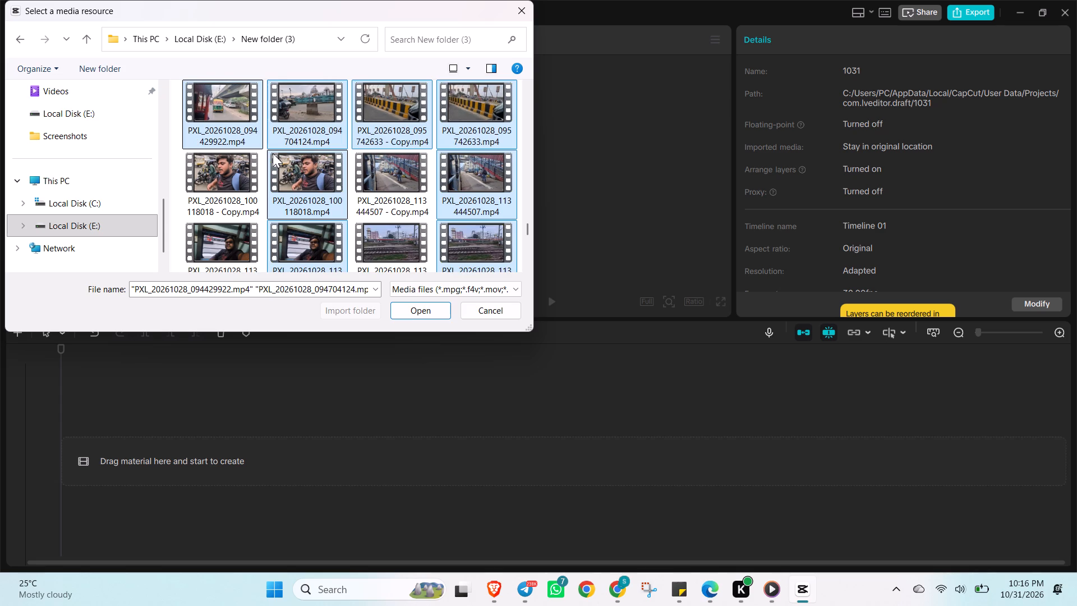
{"action": "key", "text": "ctrl+Up"}
{"action": "key", "text": "ctrl+Up"}
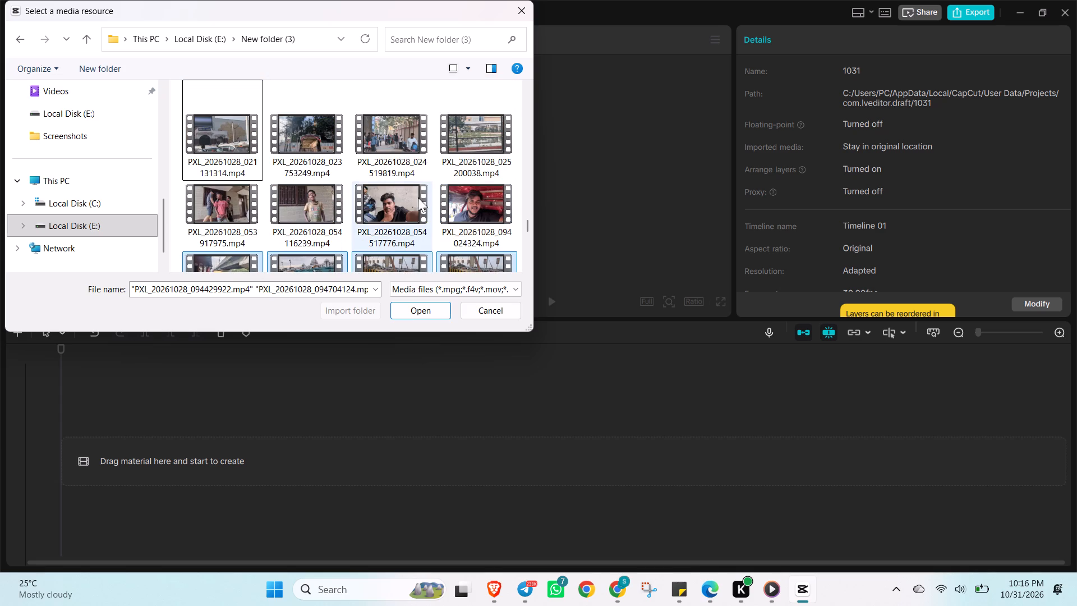
{"action": "left_click", "coordinate": [475, 197], "text": "ctrl"}
{"action": "left_click", "coordinate": [390, 204], "text": "ctrl"}
{"action": "left_click", "coordinate": [330, 204], "text": "ctrl"}
{"action": "left_click", "coordinate": [271, 201], "text": "ctrl"}
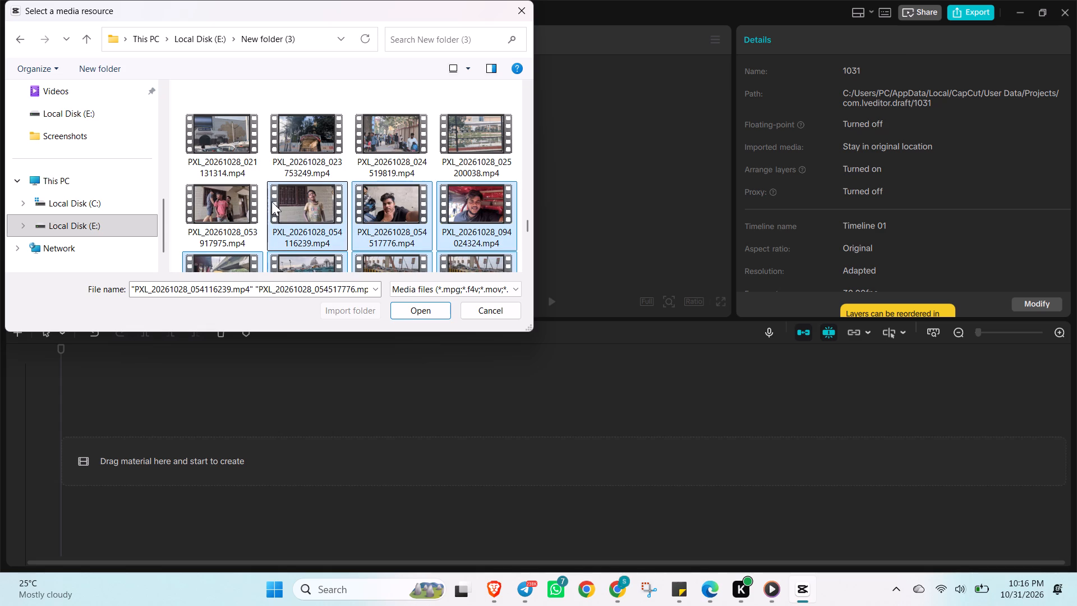
{"action": "left_click", "coordinate": [237, 200], "text": "ctrl"}
{"action": "left_click", "coordinate": [293, 200], "text": "ctrl"}
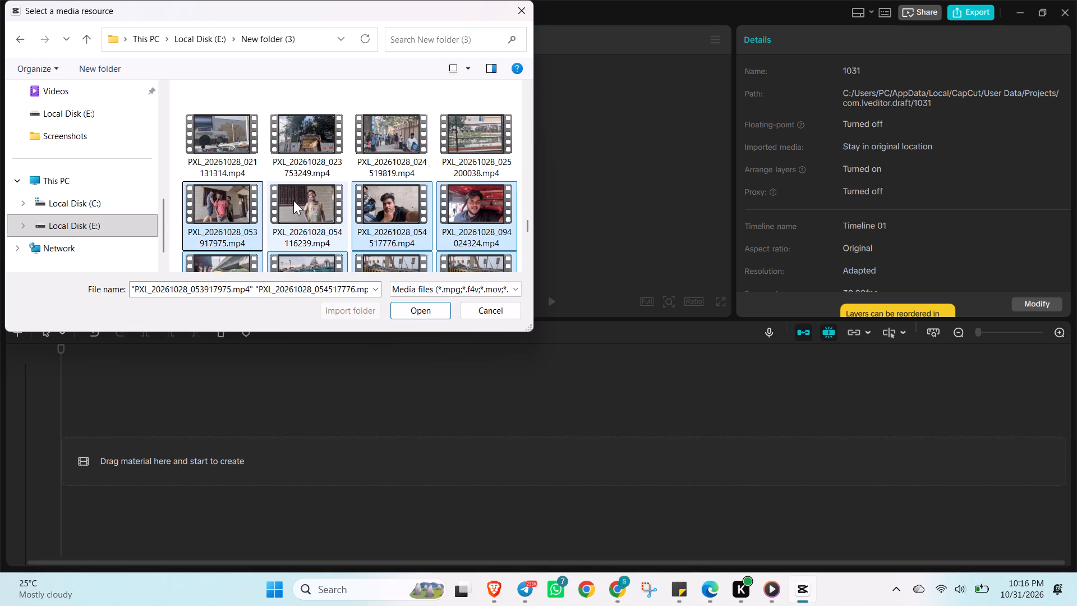
{"action": "left_click", "coordinate": [456, 134], "text": "ctrl"}
{"action": "left_click", "coordinate": [406, 138], "text": "ctrl"}
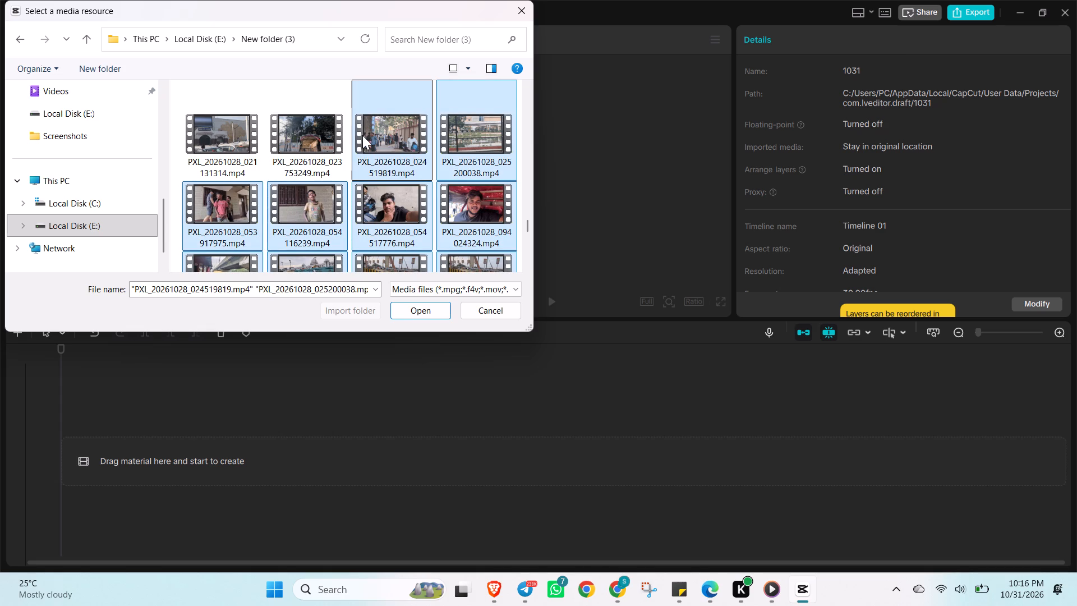
{"action": "left_click", "coordinate": [342, 135], "text": "ctrl"}
{"action": "left_click", "coordinate": [256, 135], "text": "ctrl"}
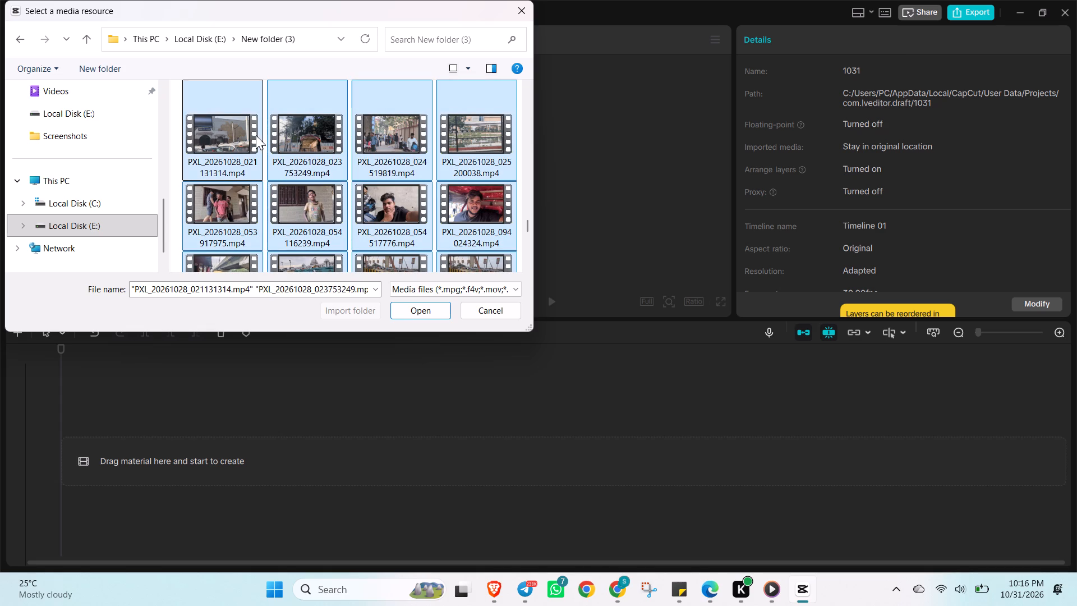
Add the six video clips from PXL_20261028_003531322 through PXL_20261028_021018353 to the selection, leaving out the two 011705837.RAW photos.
{"action": "key", "text": "ctrl+Up"}
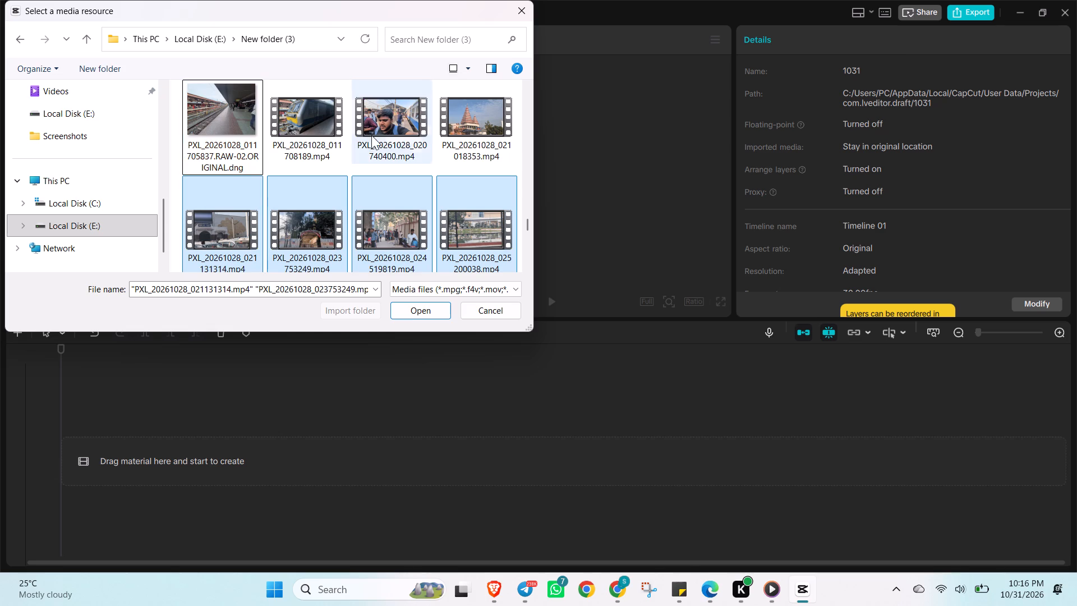
{"action": "left_click", "coordinate": [443, 130], "text": "ctrl"}
{"action": "left_click", "coordinate": [386, 130], "text": "ctrl"}
{"action": "left_click", "coordinate": [299, 129], "text": "ctrl"}
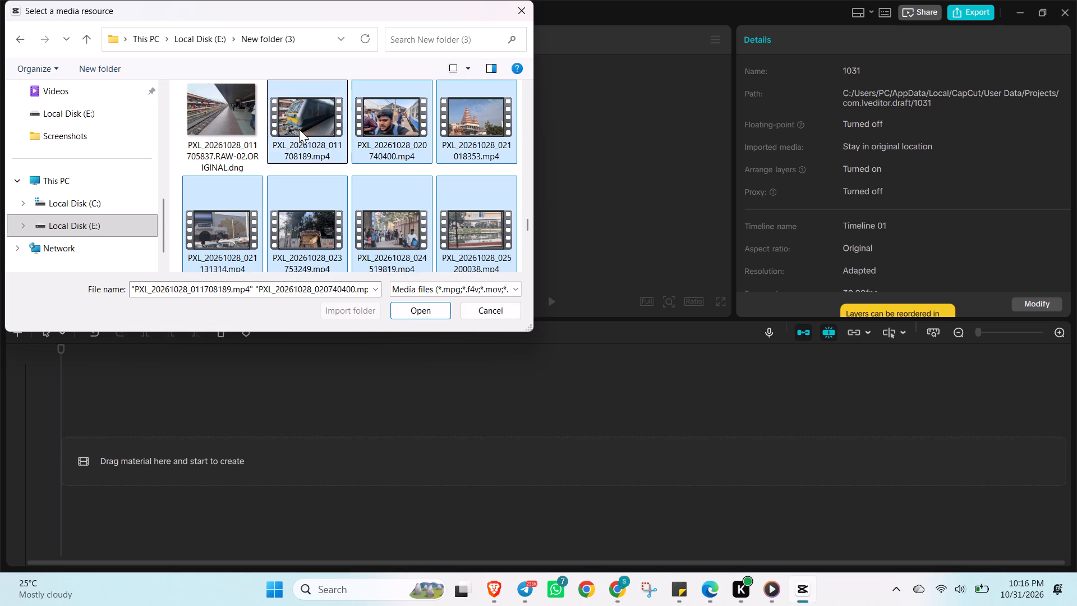
{"action": "left_click", "coordinate": [233, 128], "text": "ctrl"}
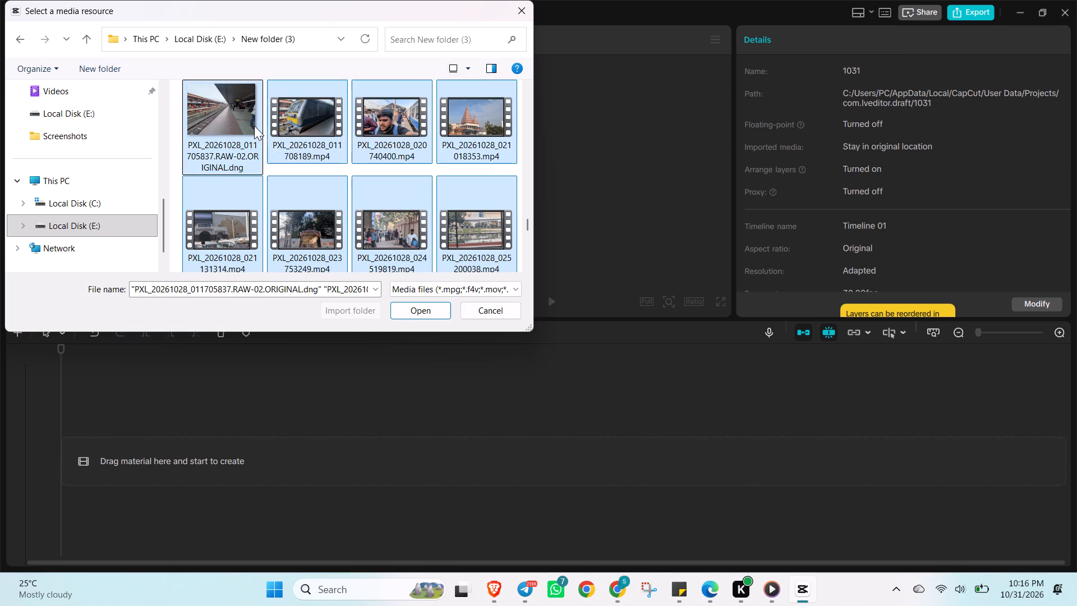
{"action": "key", "text": "ctrl+Up"}
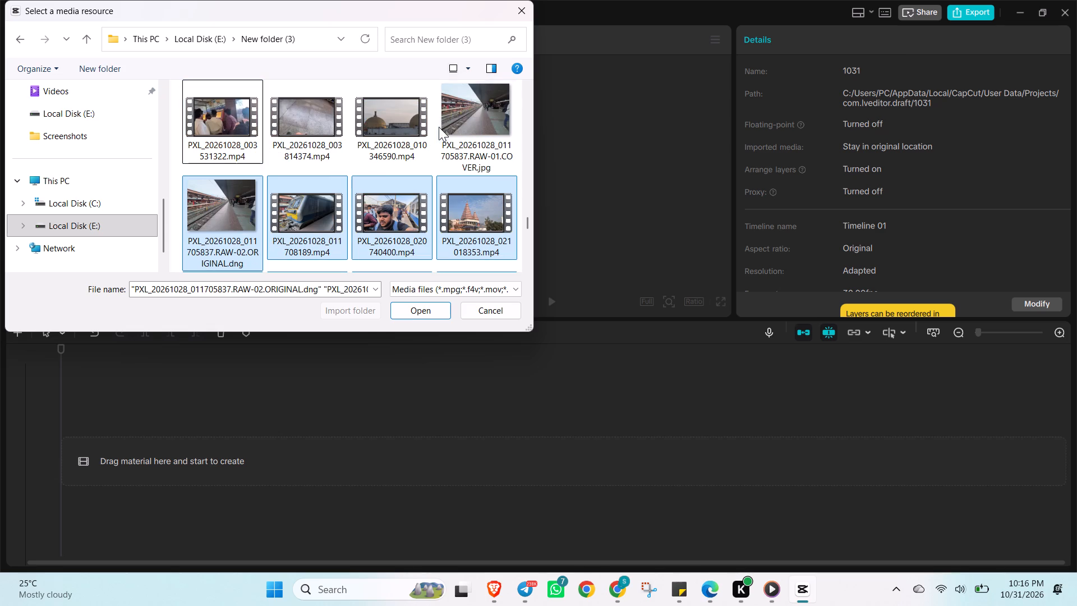
{"action": "left_click", "coordinate": [440, 126], "text": "ctrl"}
{"action": "left_click", "coordinate": [396, 122], "text": "ctrl"}
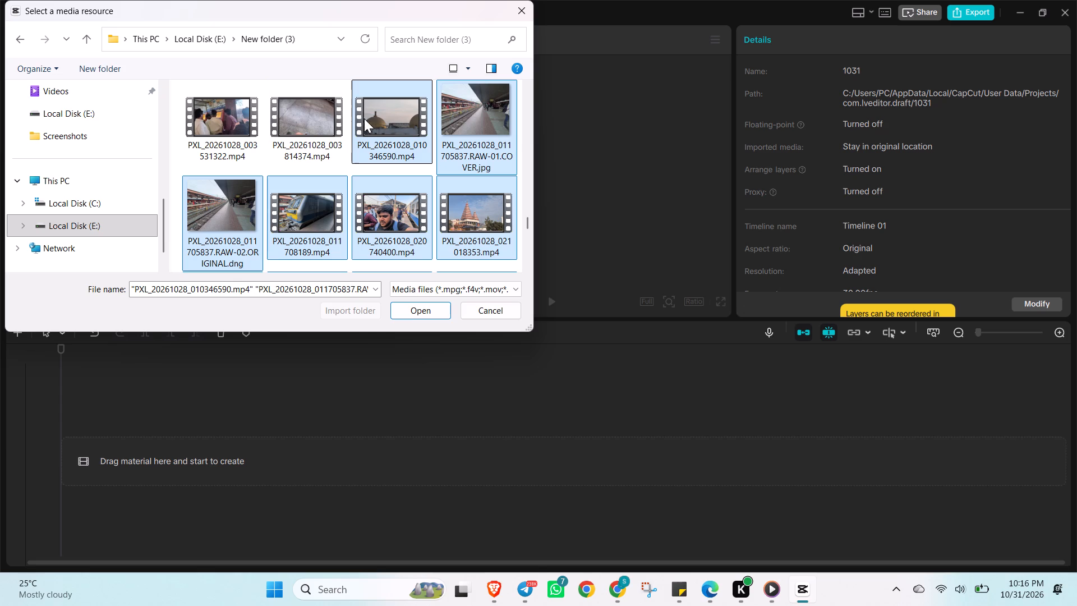
{"action": "left_click", "coordinate": [480, 119], "text": "ctrl"}
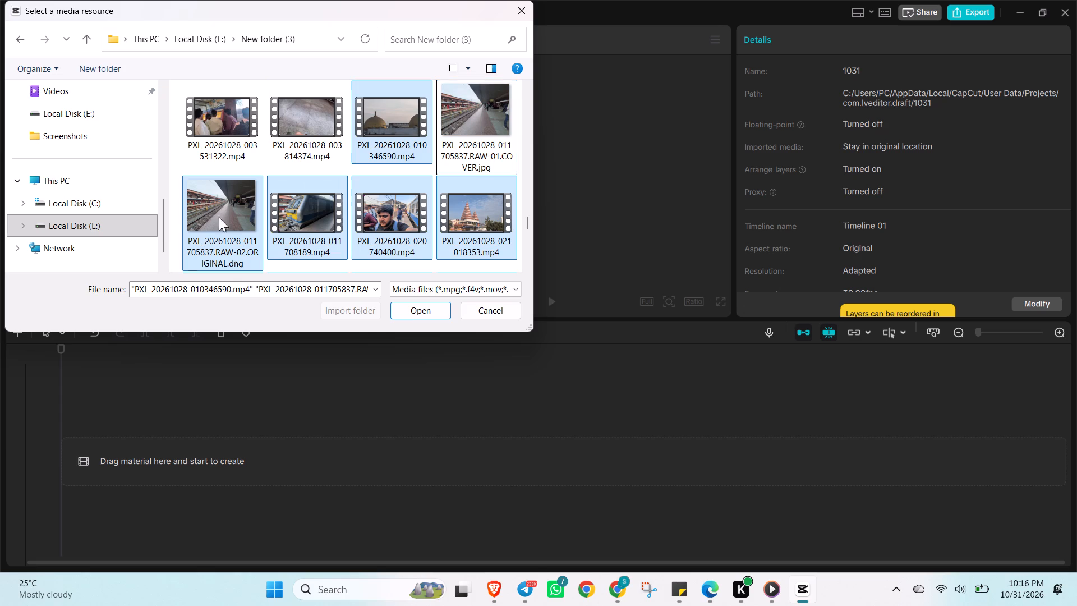
{"action": "left_click", "coordinate": [210, 223], "text": "ctrl"}
{"action": "key", "text": "ctrl+Up"}
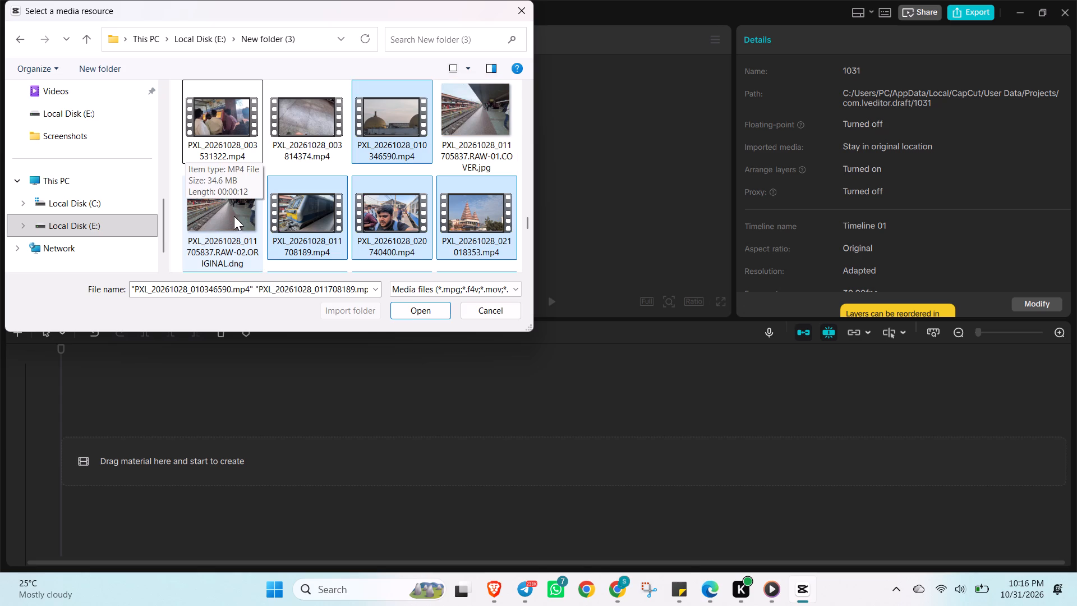
{"action": "left_click", "coordinate": [239, 145], "text": "ctrl"}
{"action": "left_click", "coordinate": [274, 137], "text": "ctrl"}
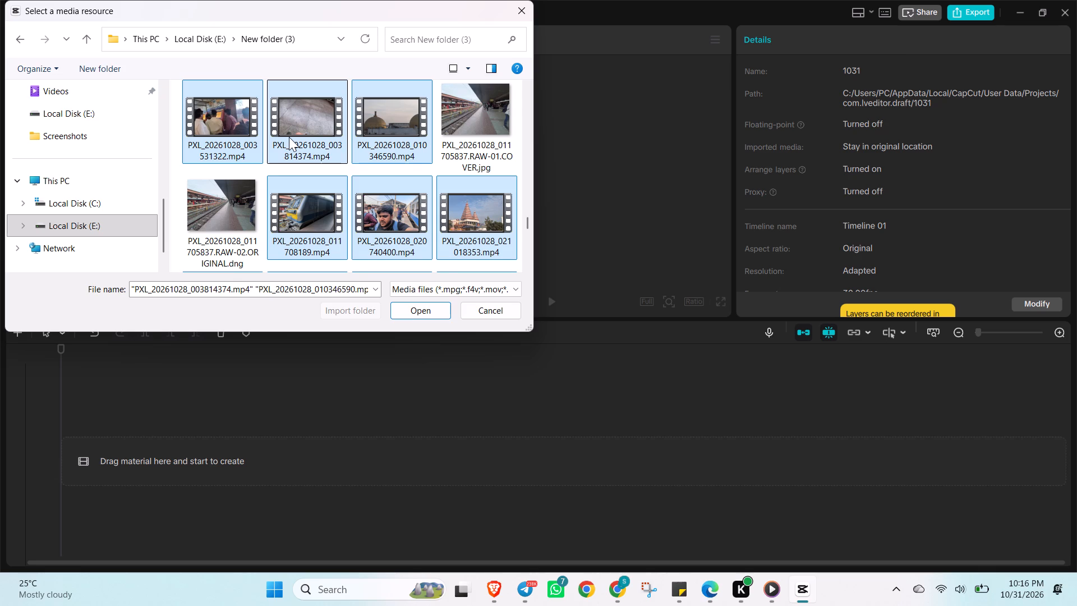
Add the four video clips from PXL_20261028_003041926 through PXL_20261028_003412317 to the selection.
{"action": "key", "text": "ctrl+Up"}
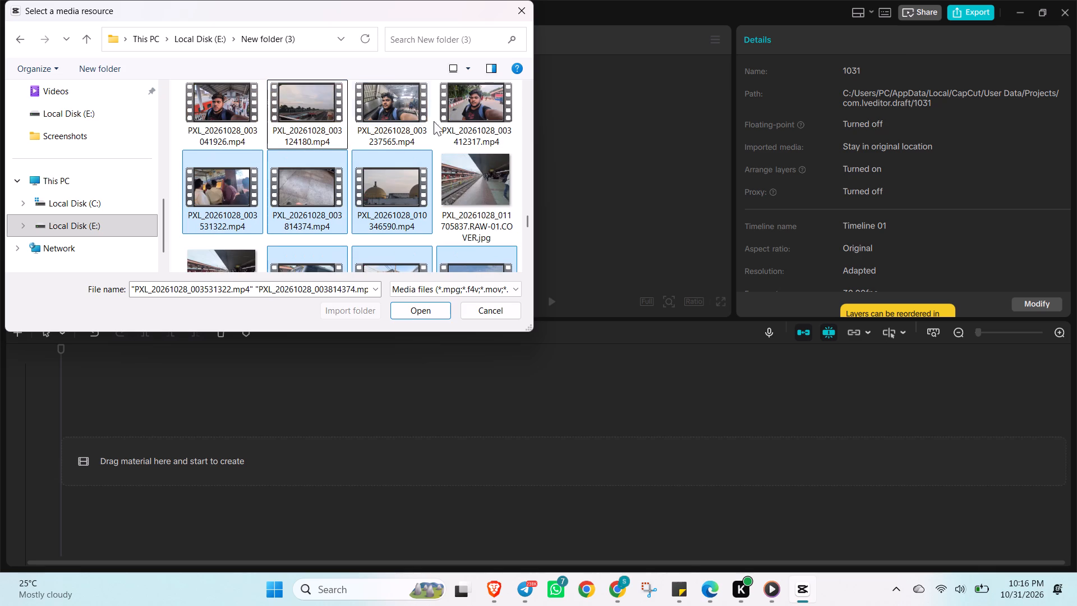
{"action": "left_click", "coordinate": [484, 99], "text": "ctrl"}
{"action": "left_click", "coordinate": [381, 114], "text": "ctrl"}
{"action": "left_click", "coordinate": [314, 114], "text": "ctrl"}
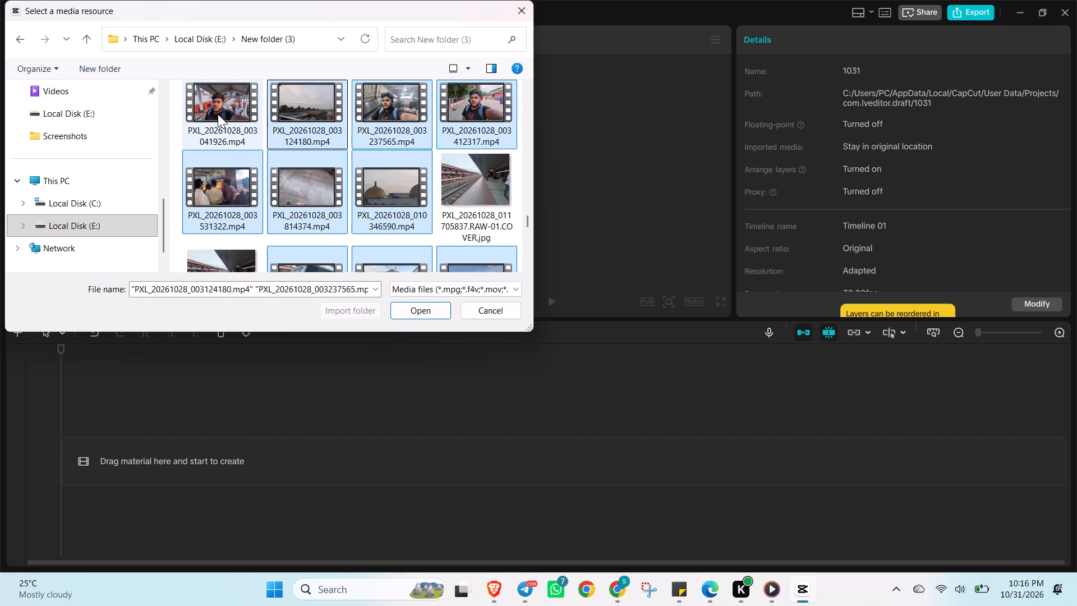
{"action": "left_click", "coordinate": [218, 114], "text": "ctrl"}
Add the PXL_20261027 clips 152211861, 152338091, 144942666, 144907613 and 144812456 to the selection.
{"action": "key", "text": "ctrl+Down"}
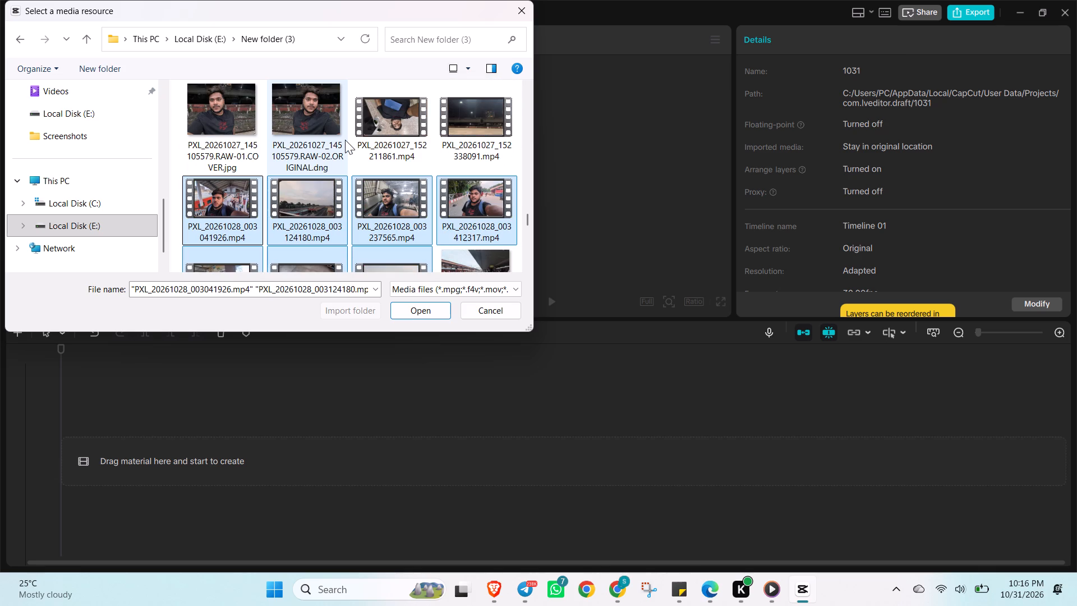
{"action": "left_click", "coordinate": [390, 108], "text": "ctrl"}
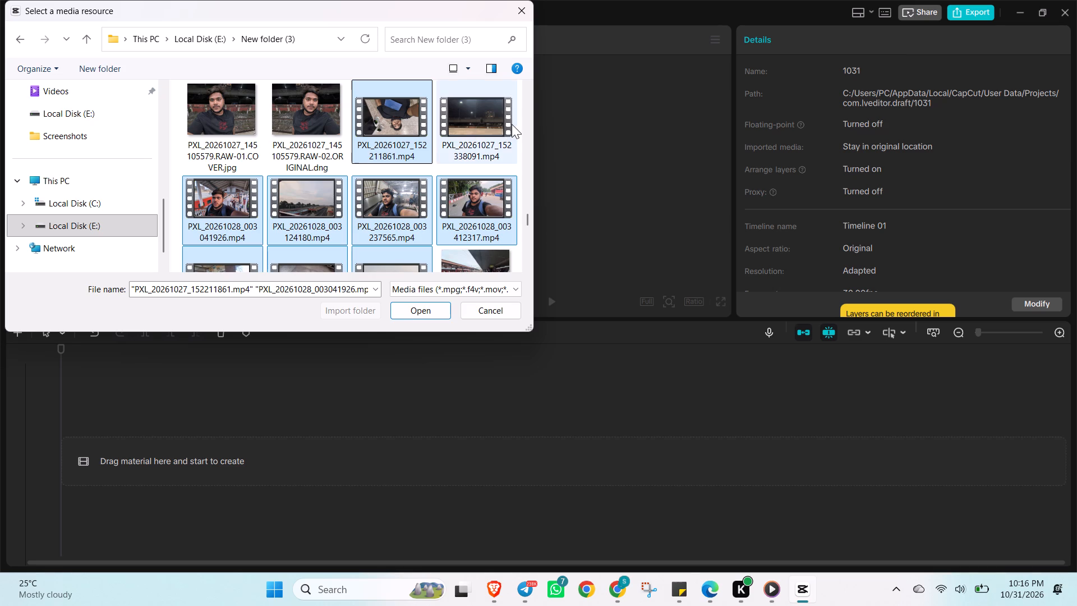
{"action": "left_click", "coordinate": [505, 124], "text": "ctrl"}
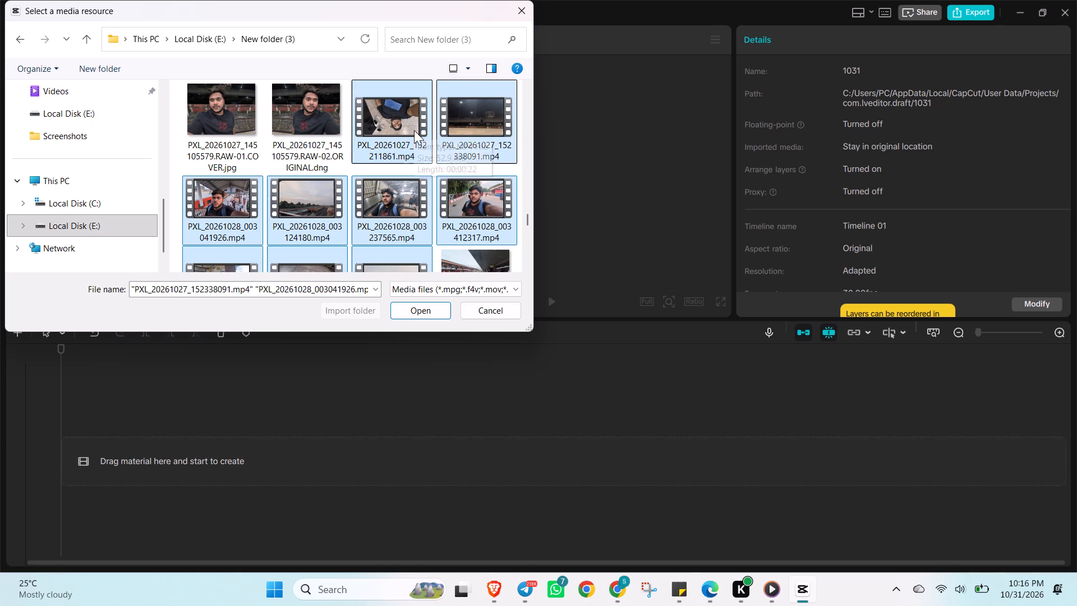
{"action": "key", "text": "ctrl+Up"}
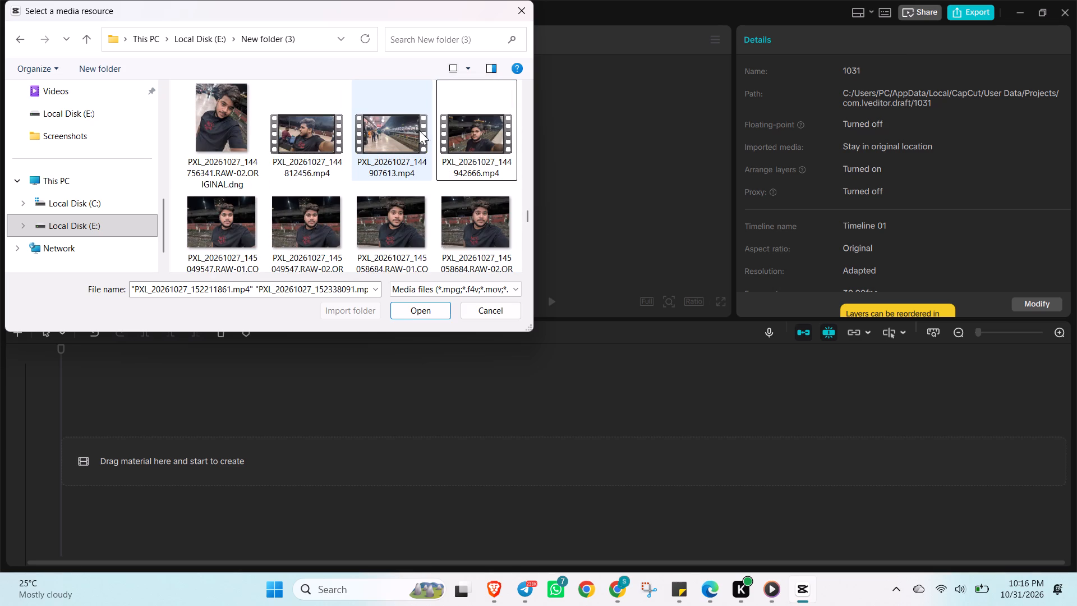
{"action": "left_click", "coordinate": [485, 152], "text": "ctrl"}
{"action": "left_click", "coordinate": [405, 152], "text": "ctrl"}
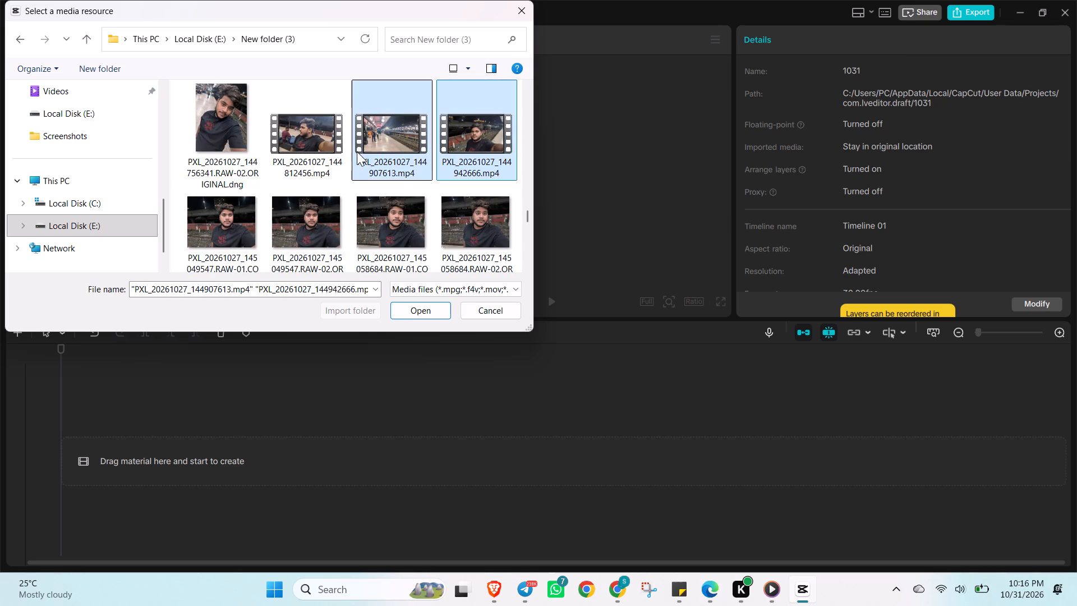
{"action": "left_click", "coordinate": [316, 151], "text": "ctrl"}
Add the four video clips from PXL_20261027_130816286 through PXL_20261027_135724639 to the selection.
{"action": "key", "text": "ctrl+Up"}
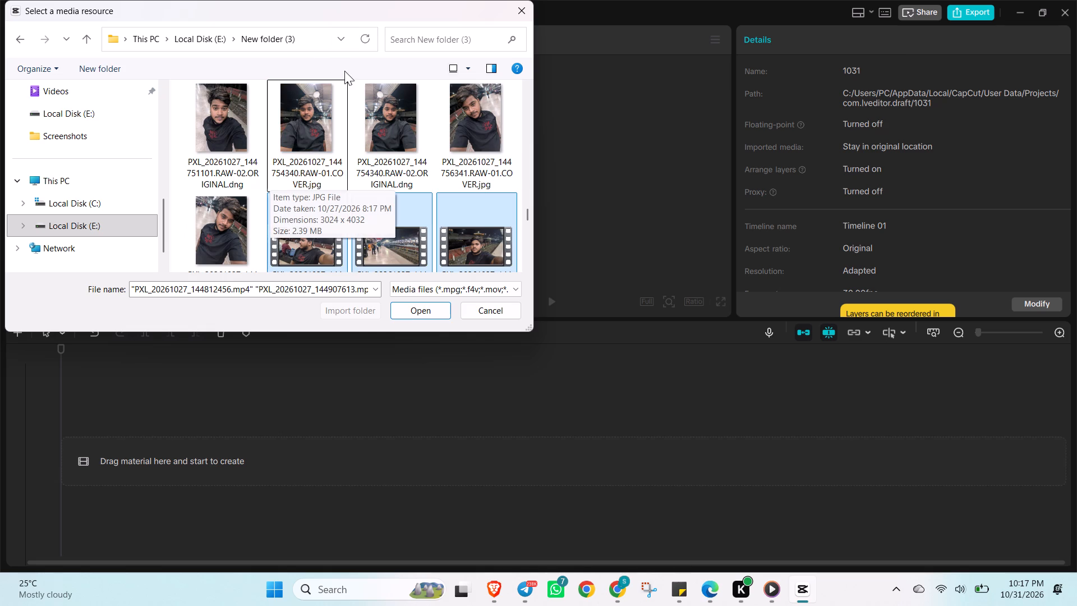
{"action": "key", "text": "ctrl+Up"}
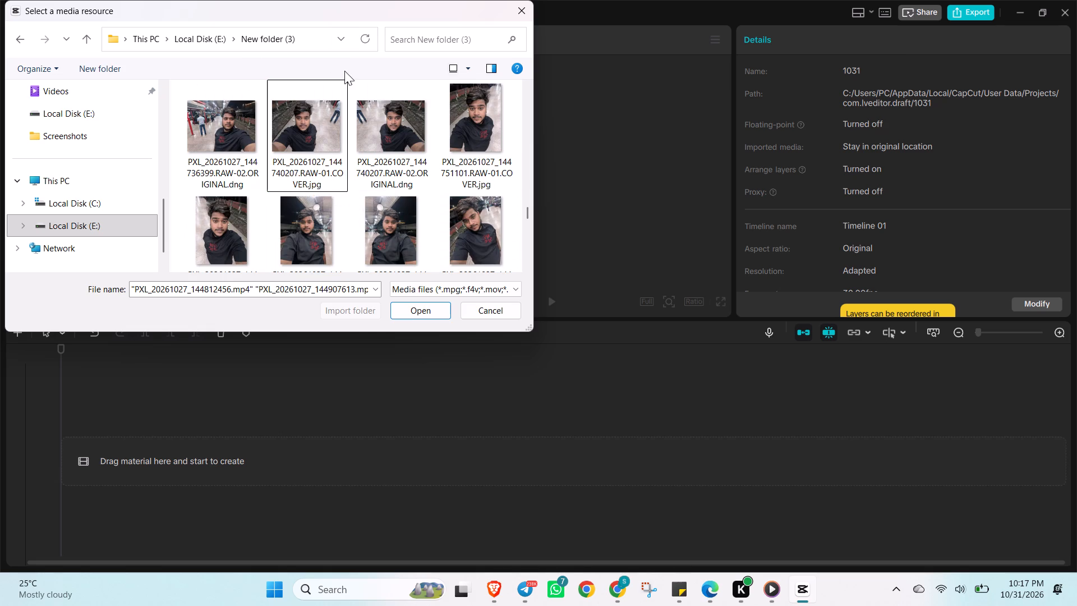
{"action": "key", "text": "ctrl+Up"}
{"action": "key", "text": "ctrl+Up"}
{"action": "key", "text": "ctrl+Up"}
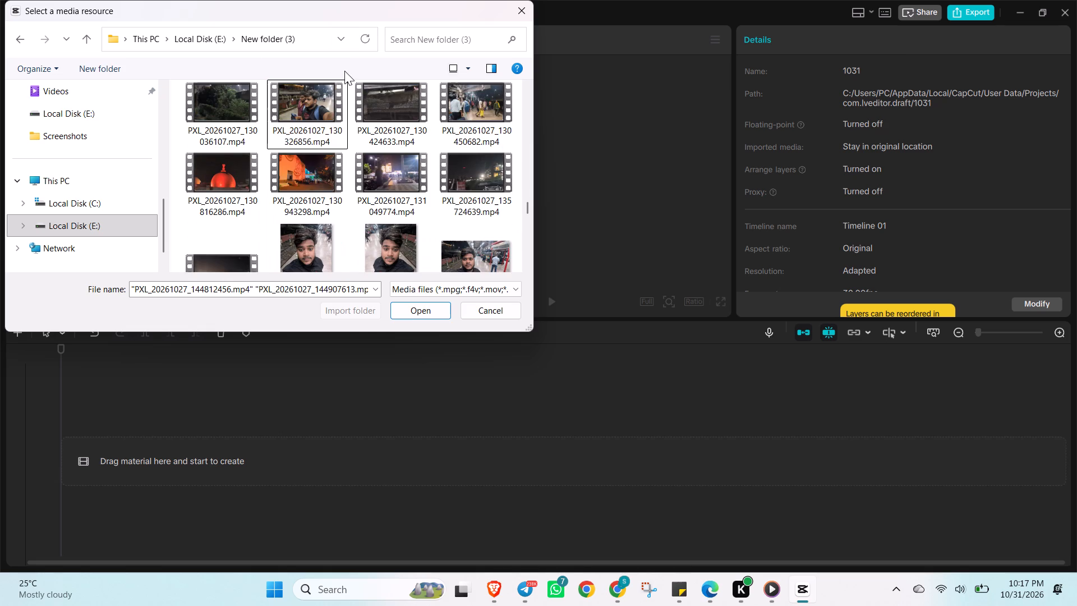
{"action": "key", "text": "ctrl+Down"}
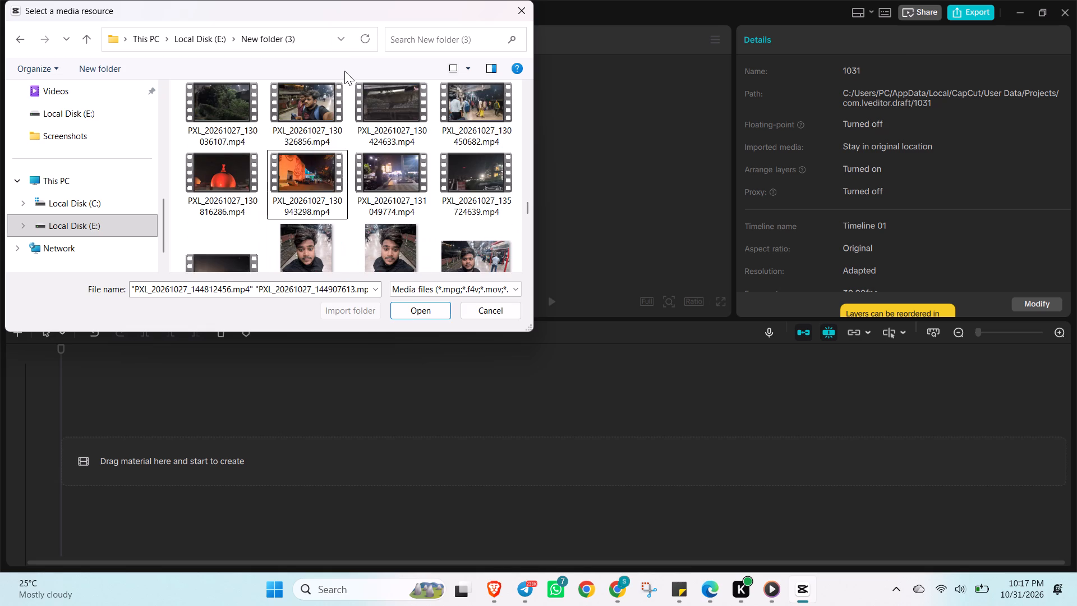
{"action": "left_click", "coordinate": [494, 186], "text": "ctrl"}
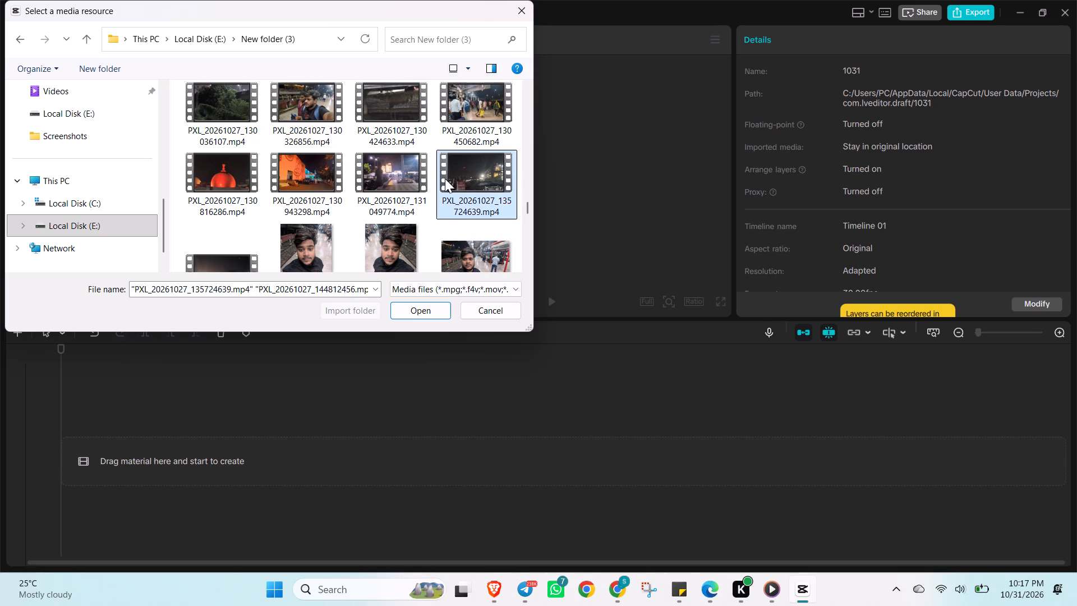
{"action": "left_click", "coordinate": [445, 178], "text": "ctrl"}
{"action": "left_click", "coordinate": [410, 178], "text": "ctrl"}
{"action": "left_click", "coordinate": [431, 180], "text": "ctrl"}
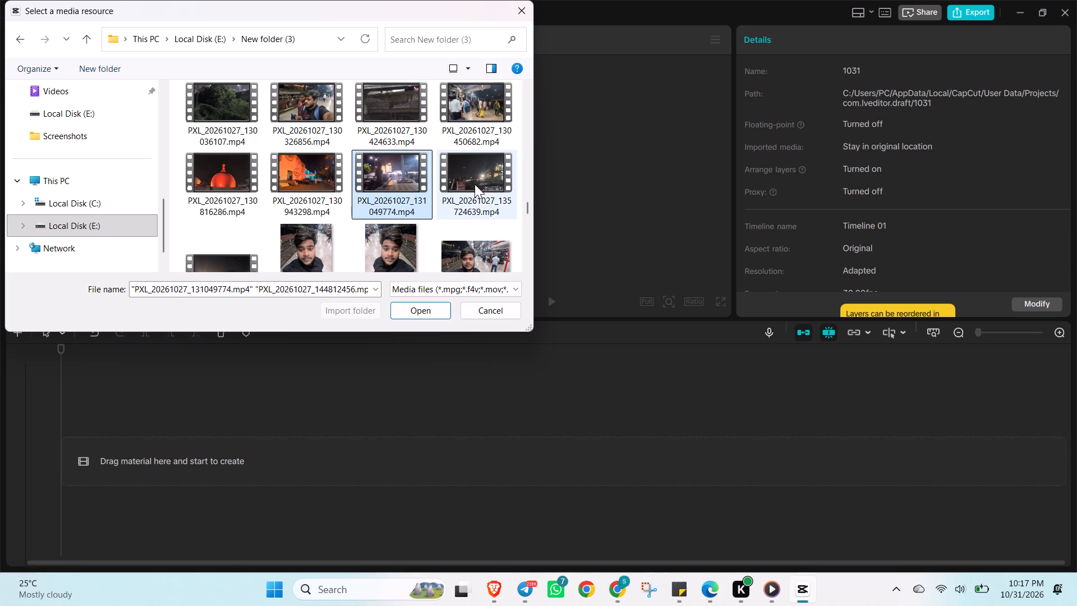
{"action": "left_click", "coordinate": [475, 184], "text": "ctrl"}
{"action": "left_click", "coordinate": [315, 178], "text": "ctrl"}
{"action": "left_click", "coordinate": [217, 176], "text": "ctrl"}
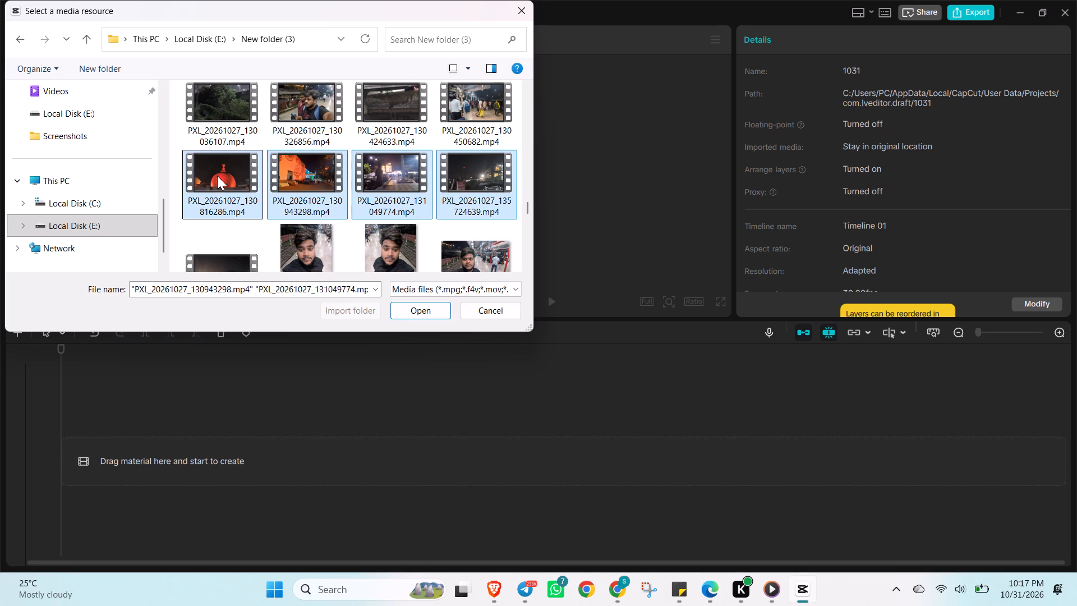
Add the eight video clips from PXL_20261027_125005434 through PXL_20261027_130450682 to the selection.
{"action": "left_click", "coordinate": [474, 114], "text": "ctrl"}
{"action": "left_click", "coordinate": [414, 111], "text": "ctrl"}
{"action": "left_click", "coordinate": [324, 111], "text": "ctrl"}
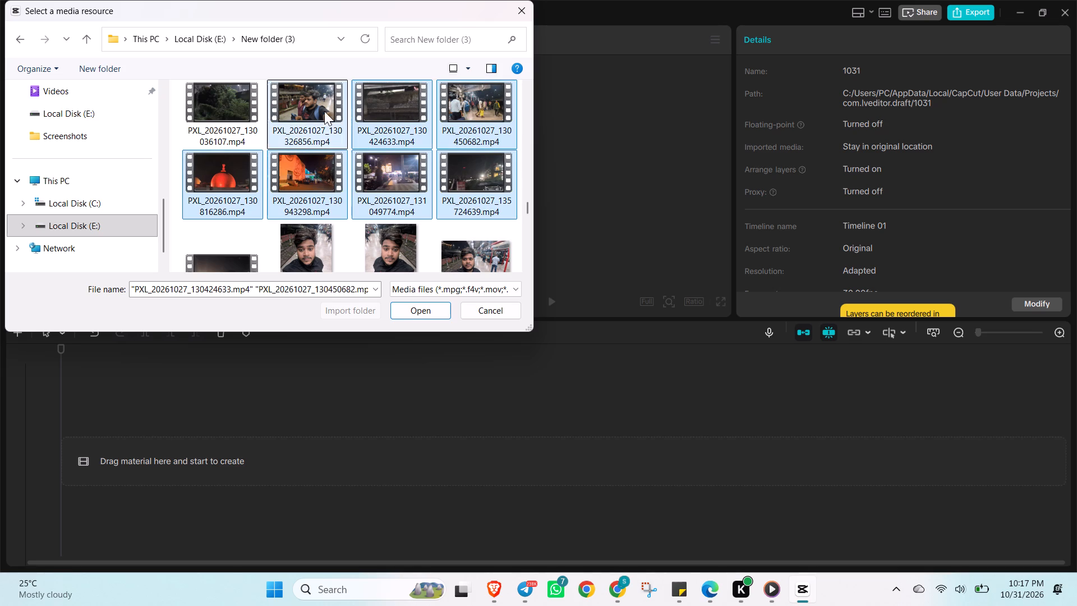
{"action": "left_click", "coordinate": [218, 111], "text": "ctrl"}
{"action": "key", "text": "ctrl+Up"}
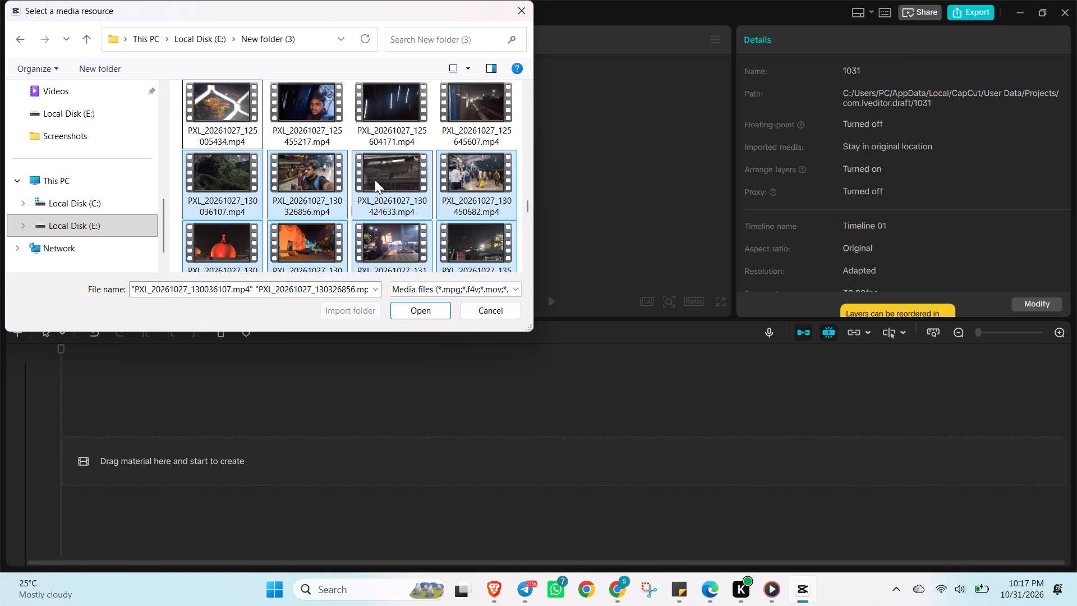
{"action": "left_click", "coordinate": [463, 107], "text": "ctrl"}
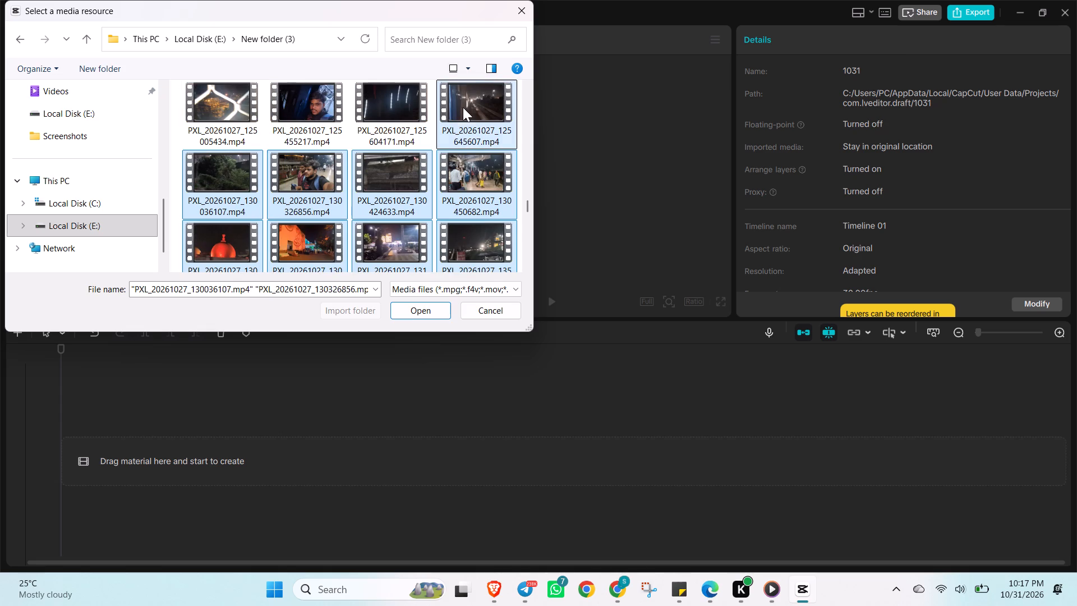
{"action": "left_click", "coordinate": [401, 107], "text": "ctrl"}
{"action": "left_click", "coordinate": [293, 104], "text": "ctrl"}
{"action": "left_click", "coordinate": [261, 104], "text": "ctrl"}
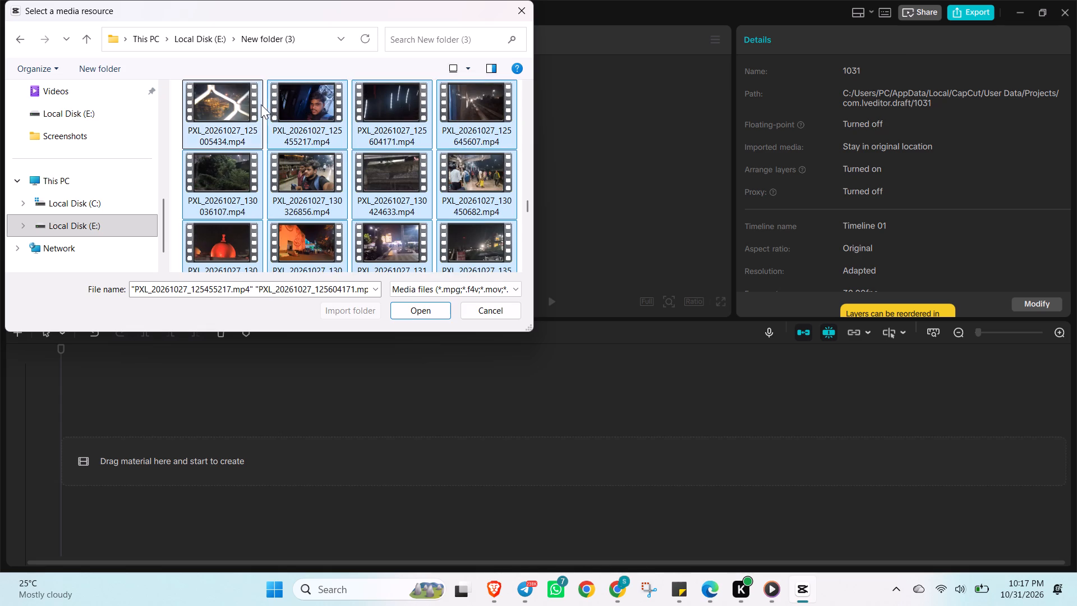
{"action": "key", "text": "ctrl+Up"}
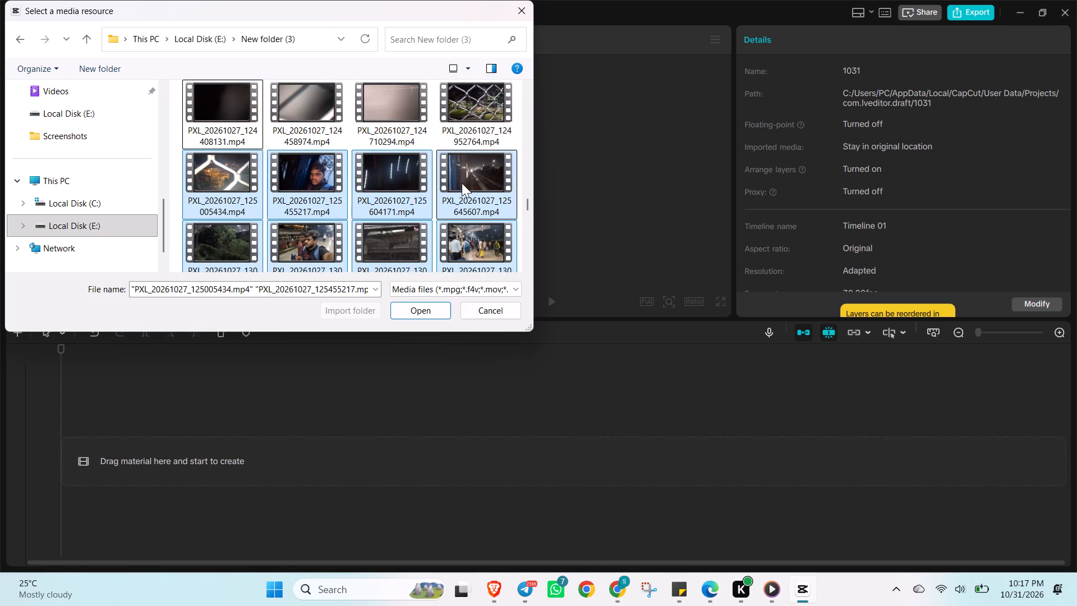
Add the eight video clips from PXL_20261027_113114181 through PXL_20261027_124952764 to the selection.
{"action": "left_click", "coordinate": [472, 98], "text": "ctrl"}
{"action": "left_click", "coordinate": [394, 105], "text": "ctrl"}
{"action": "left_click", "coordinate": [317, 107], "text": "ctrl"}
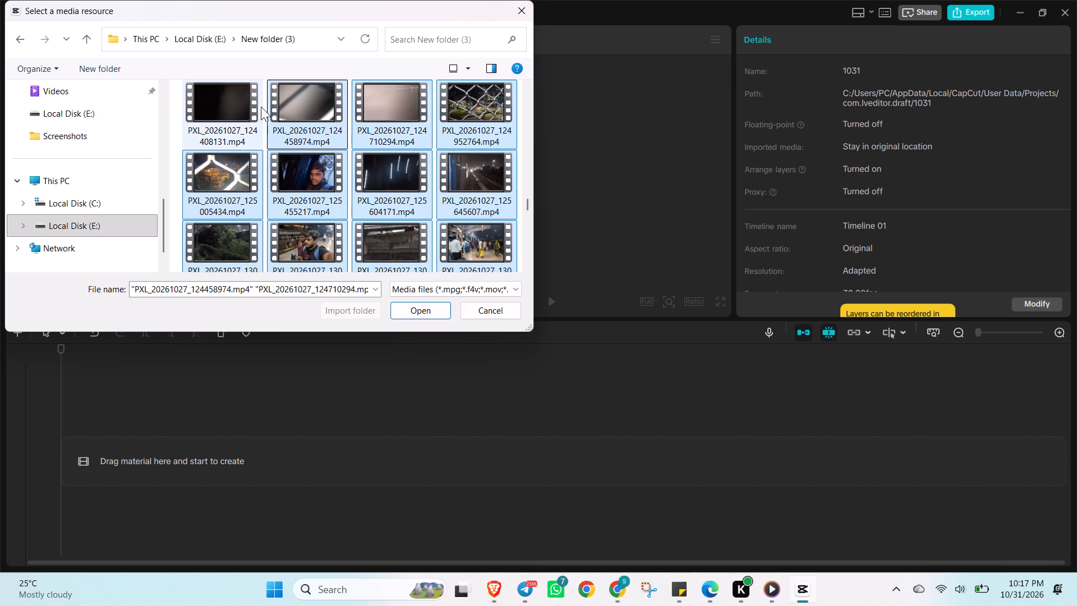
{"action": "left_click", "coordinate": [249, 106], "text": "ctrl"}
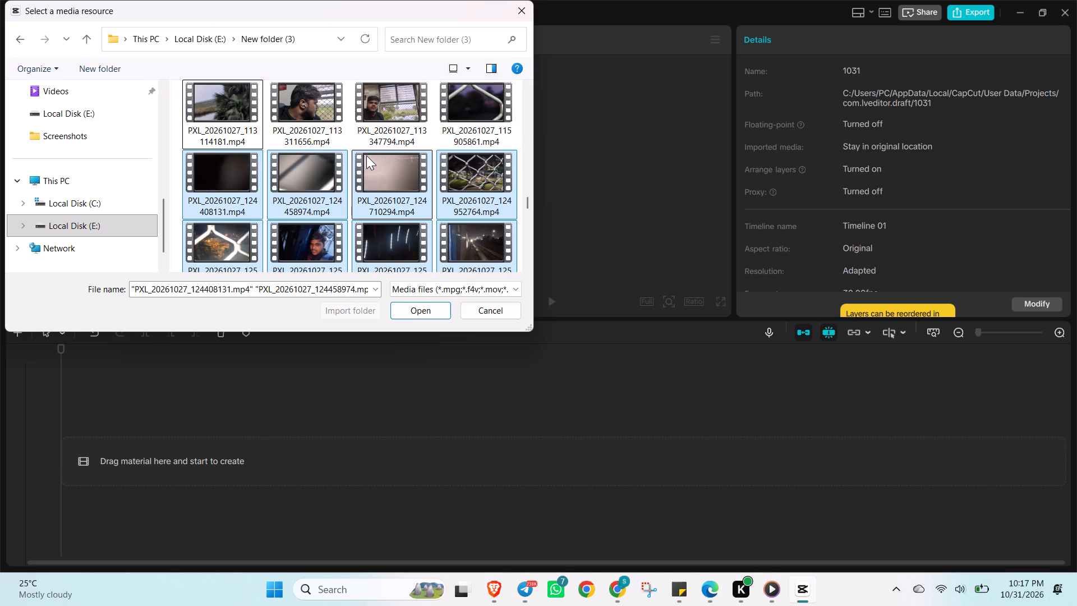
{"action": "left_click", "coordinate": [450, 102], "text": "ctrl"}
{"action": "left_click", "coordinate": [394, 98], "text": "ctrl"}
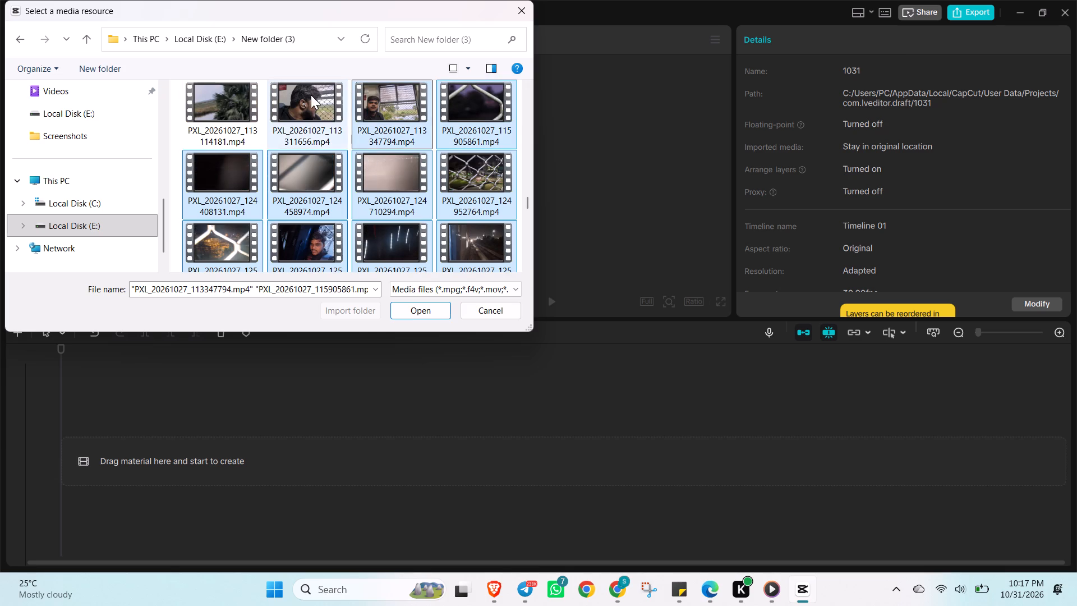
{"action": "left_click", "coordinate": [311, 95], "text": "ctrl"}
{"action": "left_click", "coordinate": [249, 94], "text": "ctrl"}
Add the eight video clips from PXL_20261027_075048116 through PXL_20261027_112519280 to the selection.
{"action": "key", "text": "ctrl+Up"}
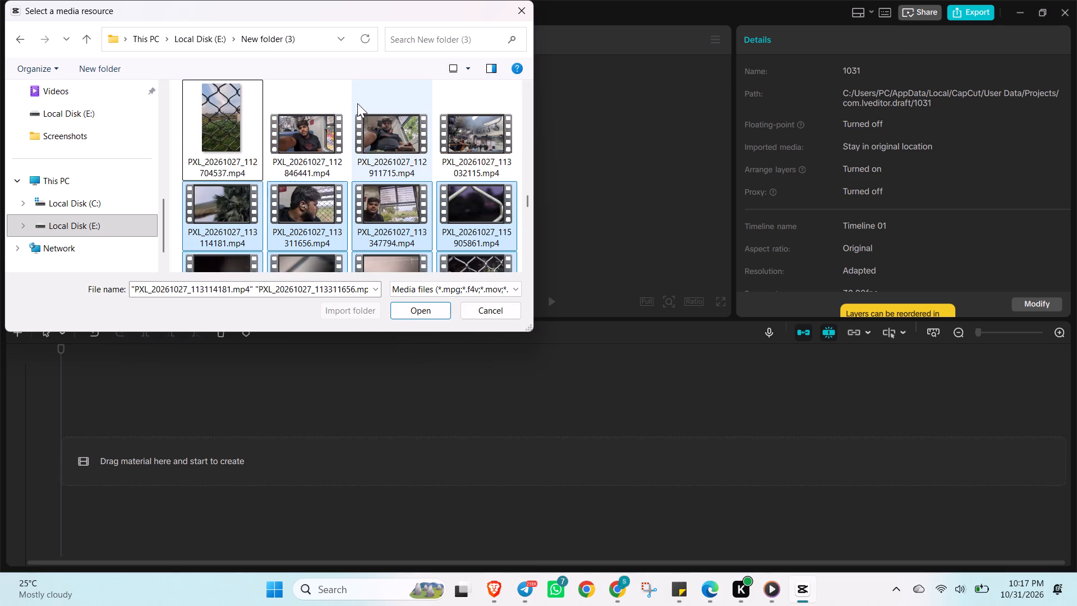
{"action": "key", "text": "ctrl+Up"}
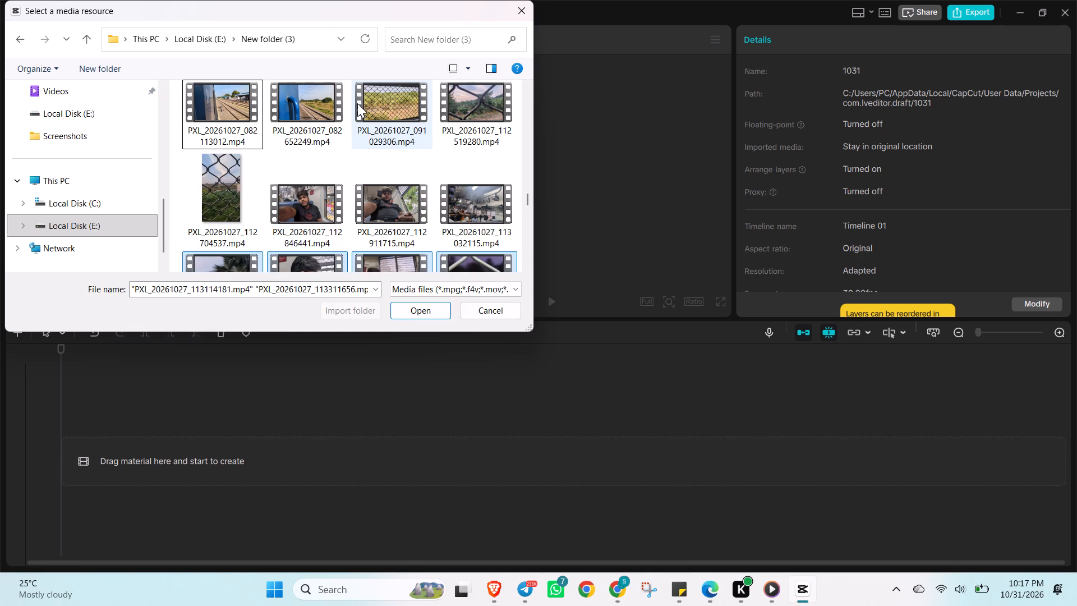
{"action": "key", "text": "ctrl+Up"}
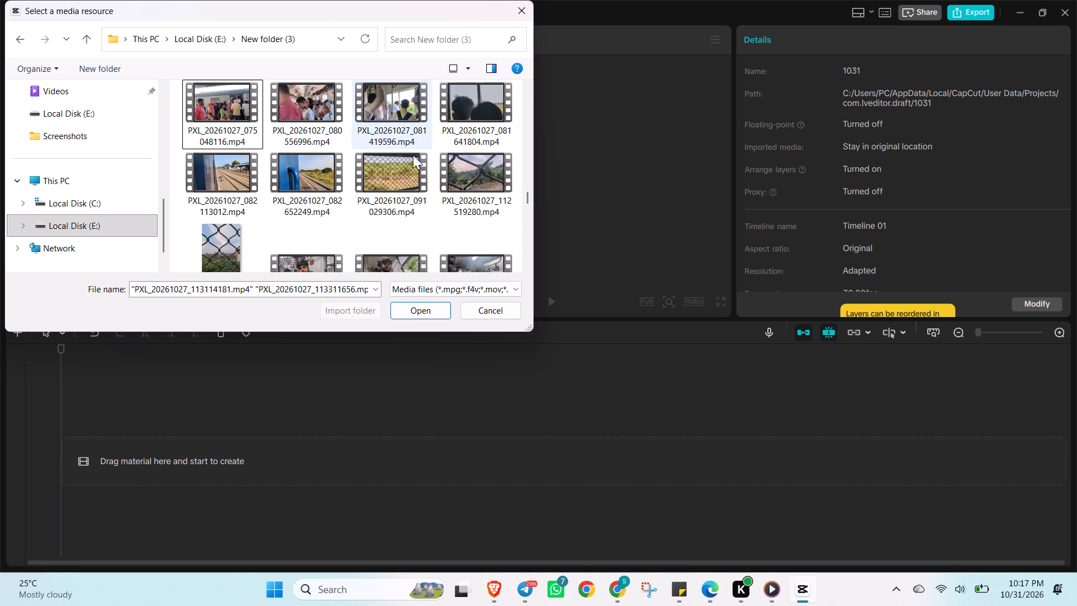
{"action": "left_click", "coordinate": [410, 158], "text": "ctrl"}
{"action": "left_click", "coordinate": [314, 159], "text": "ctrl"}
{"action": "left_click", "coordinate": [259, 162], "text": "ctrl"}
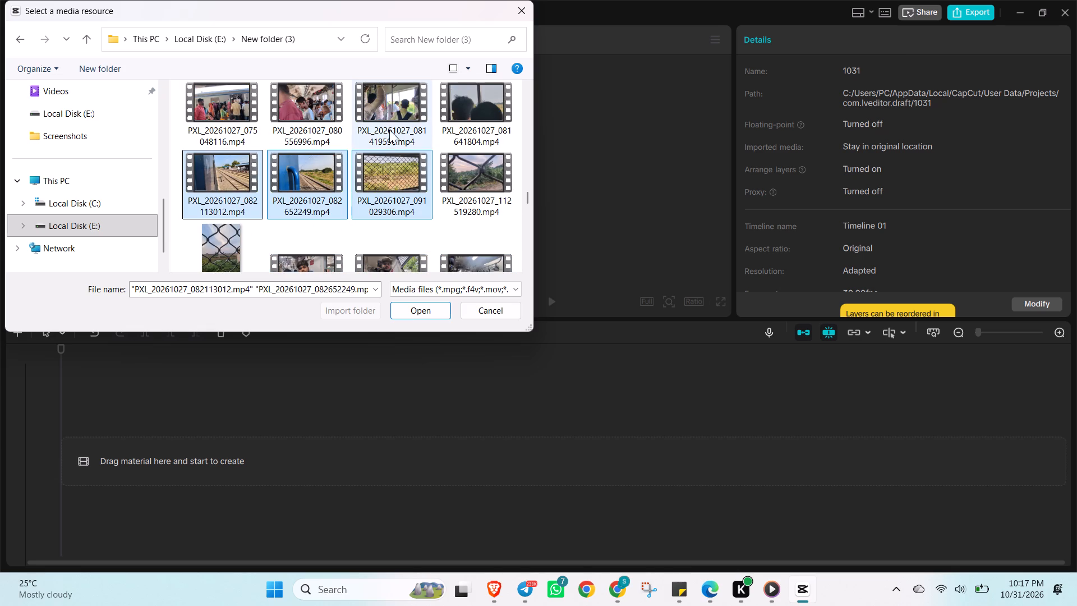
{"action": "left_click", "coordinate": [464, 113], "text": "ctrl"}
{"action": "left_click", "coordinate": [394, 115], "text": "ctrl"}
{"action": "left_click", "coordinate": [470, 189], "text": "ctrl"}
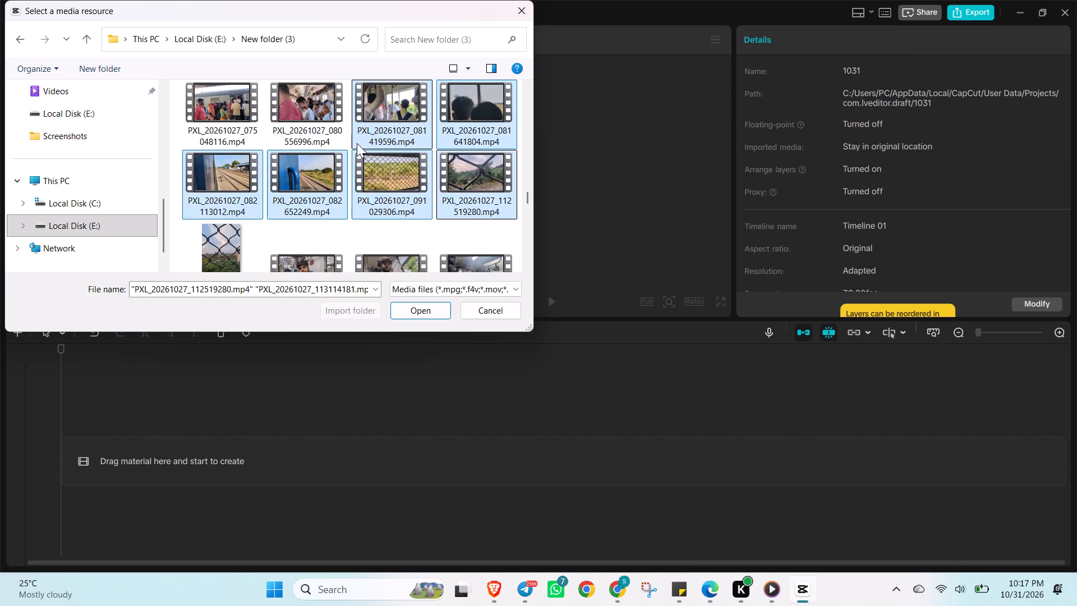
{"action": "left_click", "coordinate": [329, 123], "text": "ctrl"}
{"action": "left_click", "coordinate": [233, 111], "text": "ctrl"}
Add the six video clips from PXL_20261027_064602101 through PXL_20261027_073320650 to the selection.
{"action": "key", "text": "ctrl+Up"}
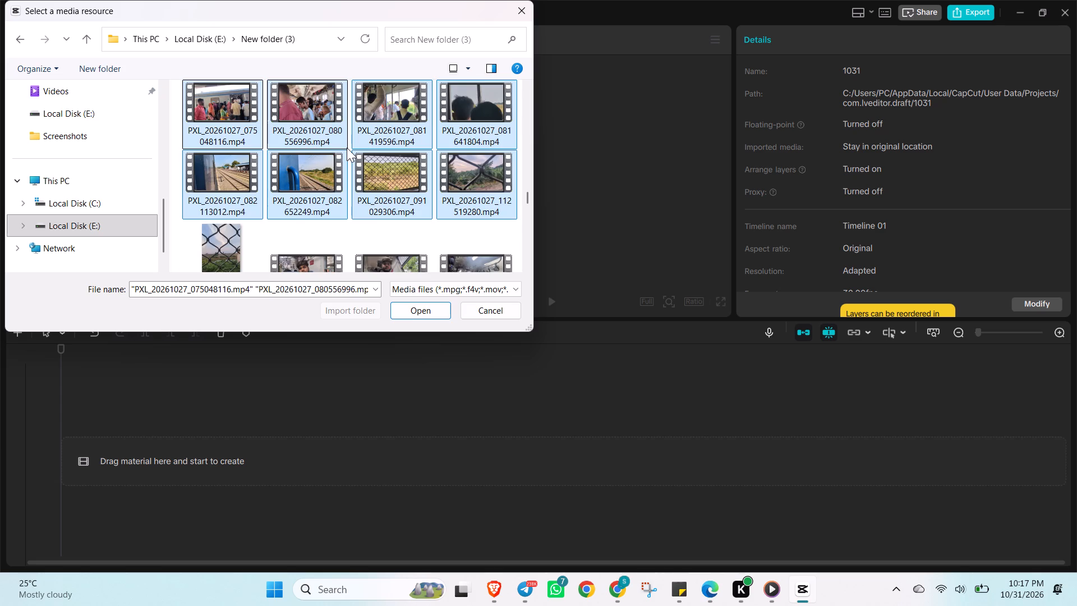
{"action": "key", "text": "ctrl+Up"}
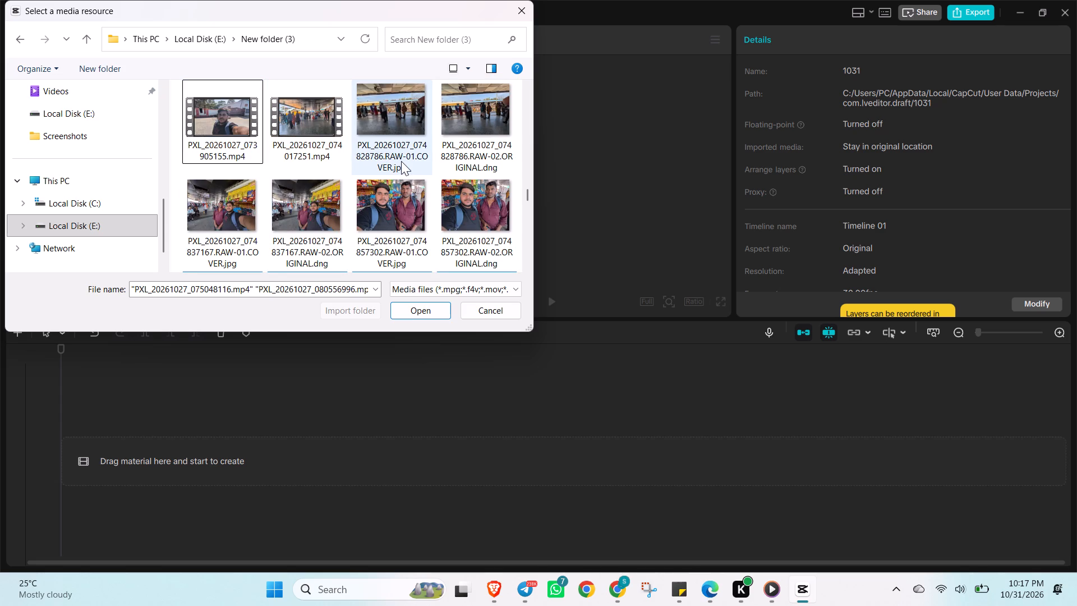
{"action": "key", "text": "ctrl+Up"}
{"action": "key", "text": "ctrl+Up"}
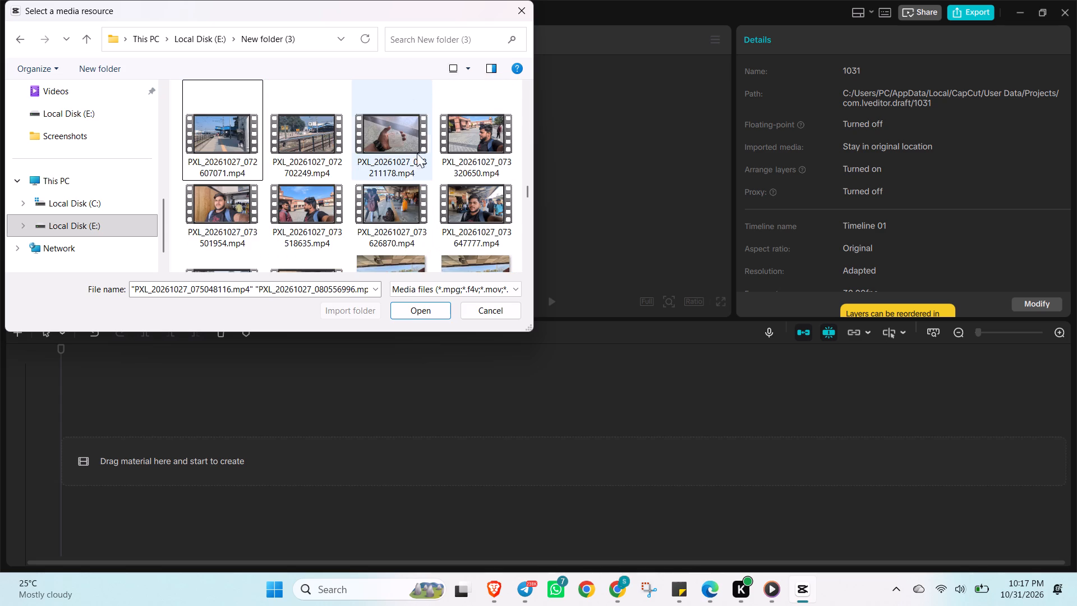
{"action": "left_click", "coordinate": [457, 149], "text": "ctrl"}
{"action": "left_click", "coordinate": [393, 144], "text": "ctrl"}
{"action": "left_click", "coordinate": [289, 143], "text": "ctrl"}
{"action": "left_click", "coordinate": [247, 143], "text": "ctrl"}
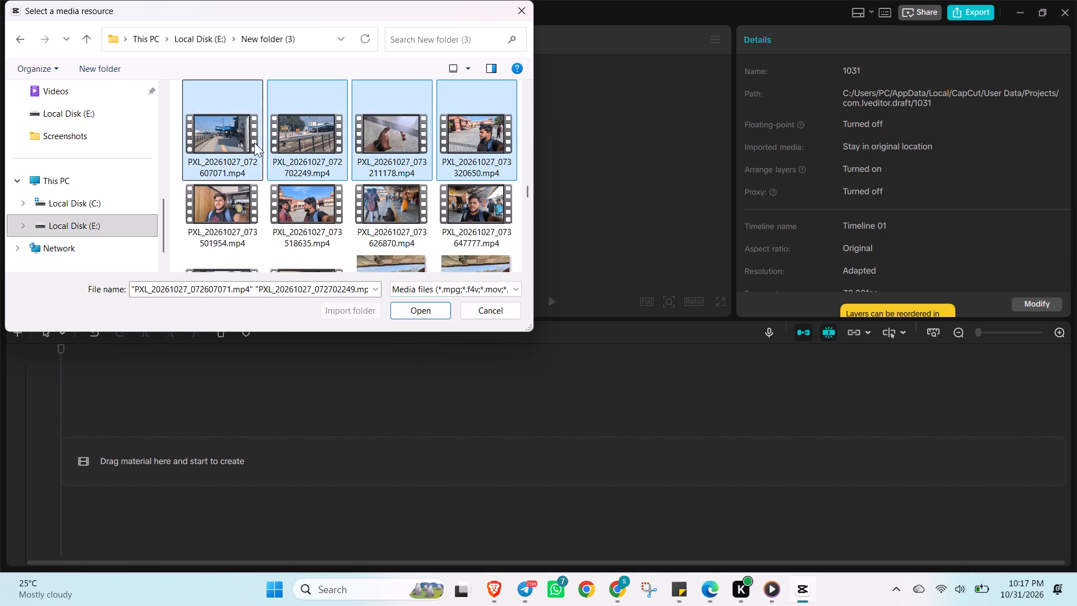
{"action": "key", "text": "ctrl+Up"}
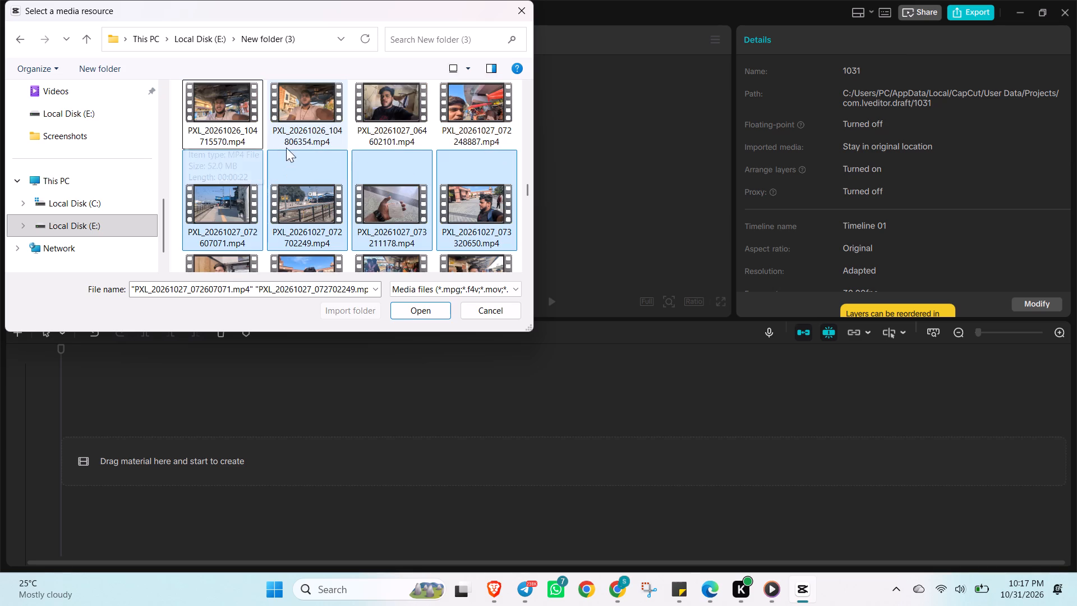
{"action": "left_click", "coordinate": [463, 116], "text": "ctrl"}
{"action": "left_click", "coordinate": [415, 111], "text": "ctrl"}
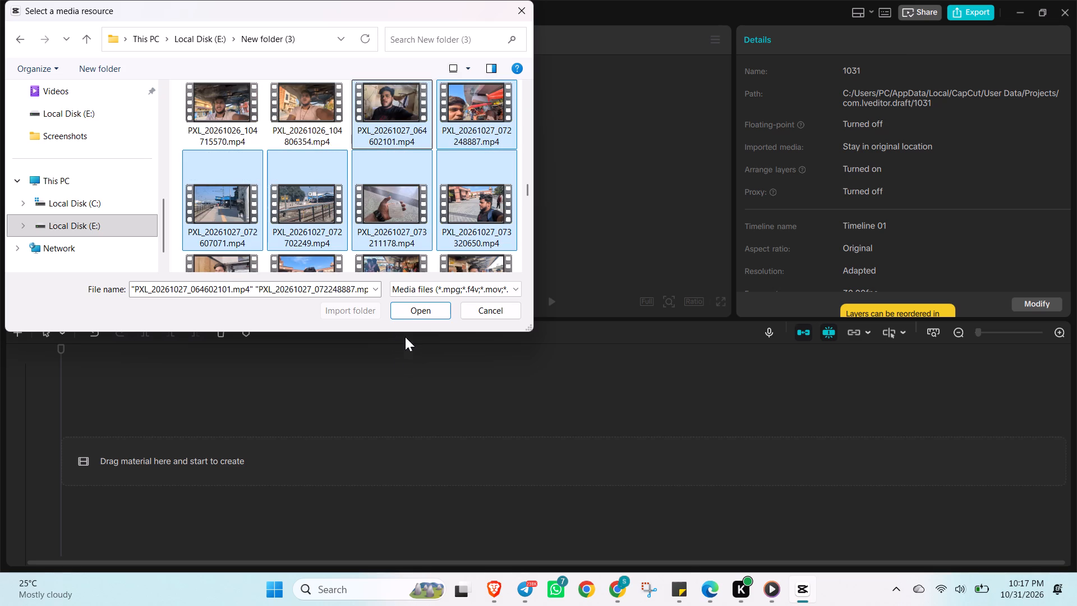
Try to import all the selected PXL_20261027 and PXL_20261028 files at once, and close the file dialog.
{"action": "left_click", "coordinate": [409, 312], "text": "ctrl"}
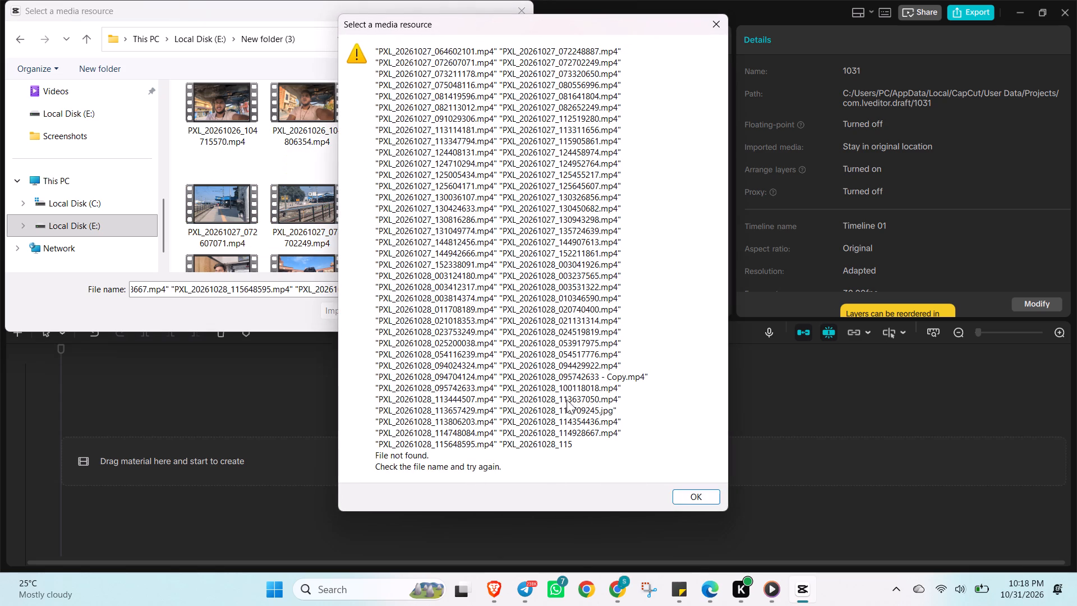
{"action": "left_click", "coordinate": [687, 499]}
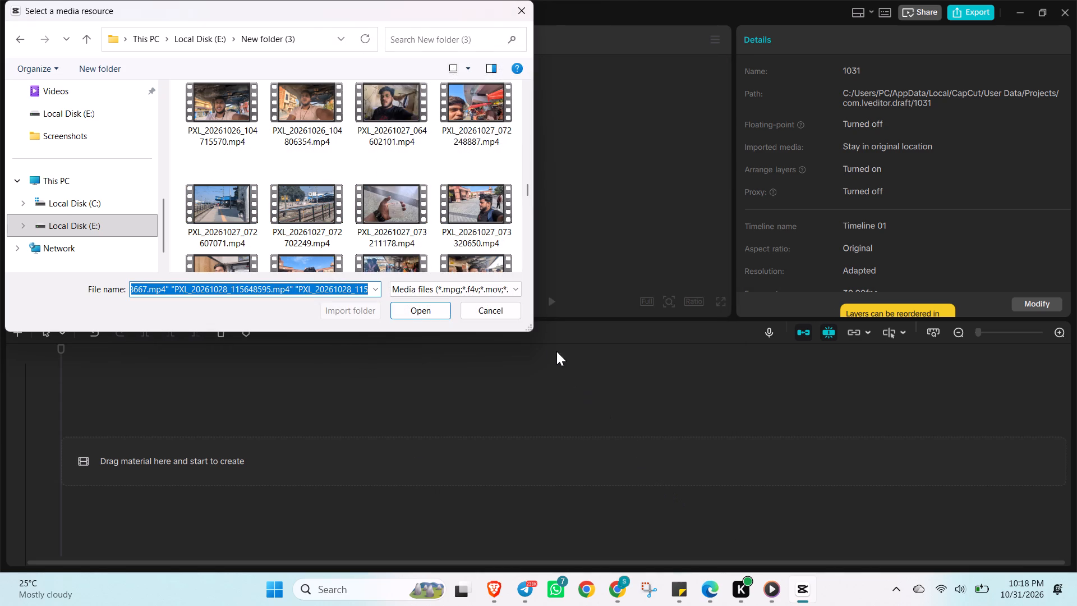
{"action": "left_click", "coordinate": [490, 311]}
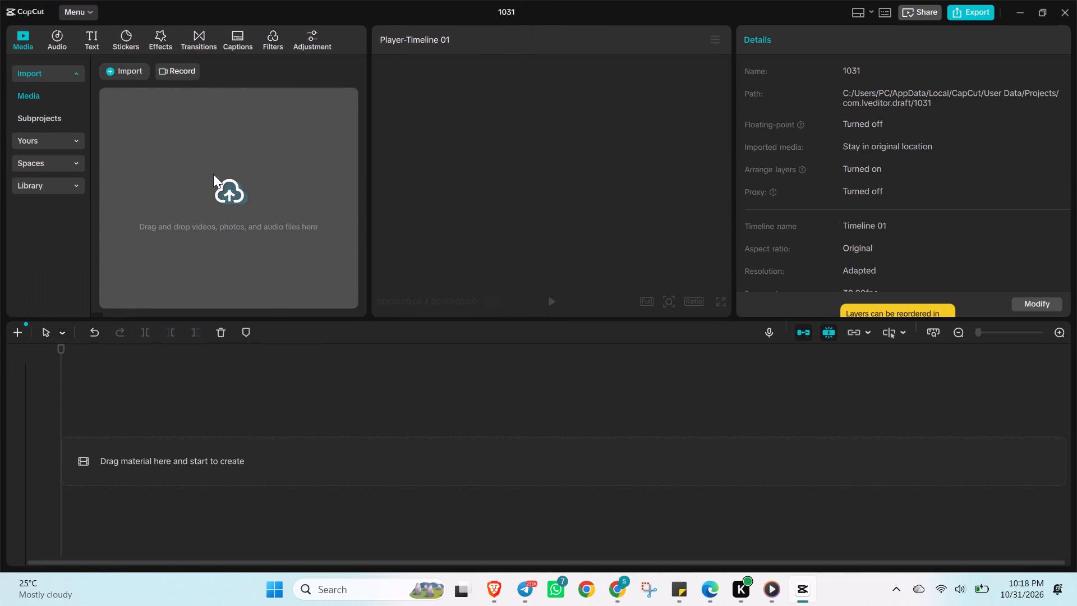
Start a new media import and open New folder (3) on Local Disk (E:).
{"action": "double_click", "coordinate": [224, 194]}
{"action": "left_click", "coordinate": [224, 194]}
{"action": "right_click", "coordinate": [224, 194]}
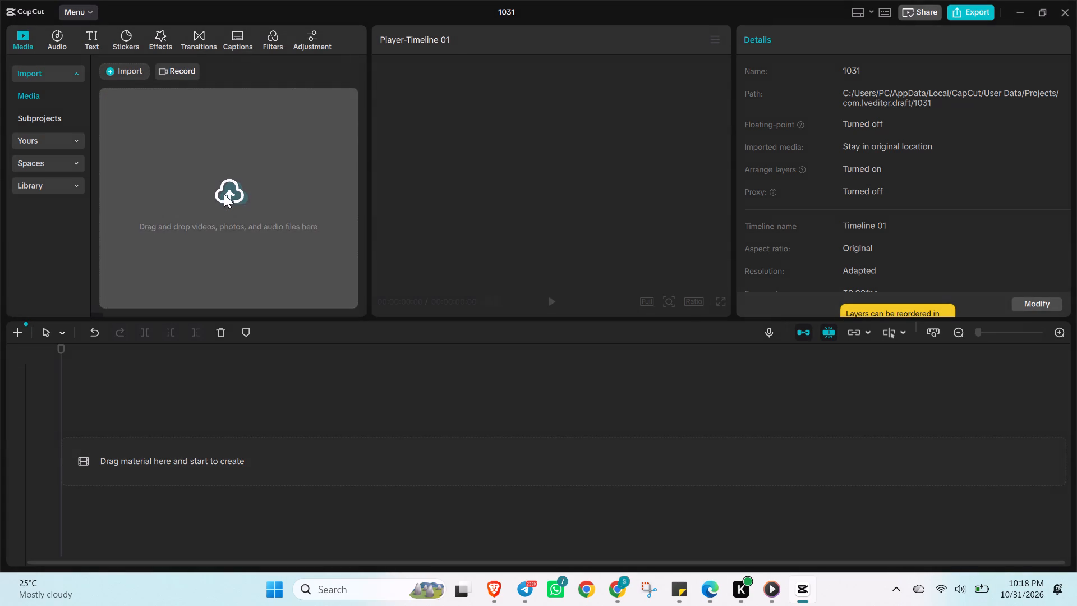
{"action": "left_click", "coordinate": [224, 194]}
{"action": "left_click", "coordinate": [224, 215]}
{"action": "scroll", "coordinate": [316, 196], "scroll_direction": "down", "scroll_amount": 8}
{"action": "scroll", "coordinate": [84, 143], "scroll_direction": "down", "scroll_amount": 6}
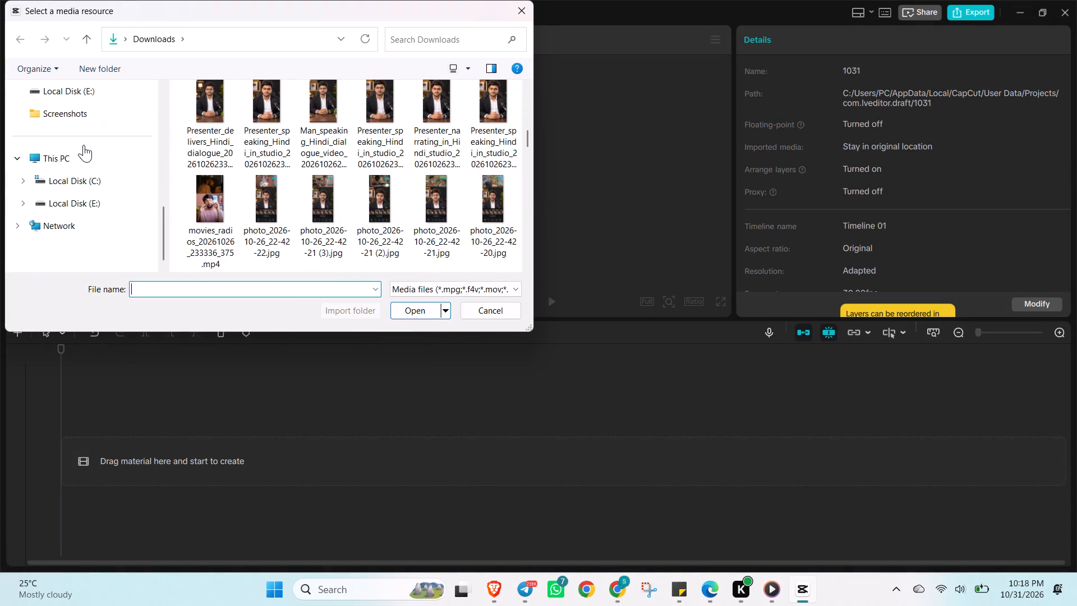
{"action": "left_click", "coordinate": [104, 195]}
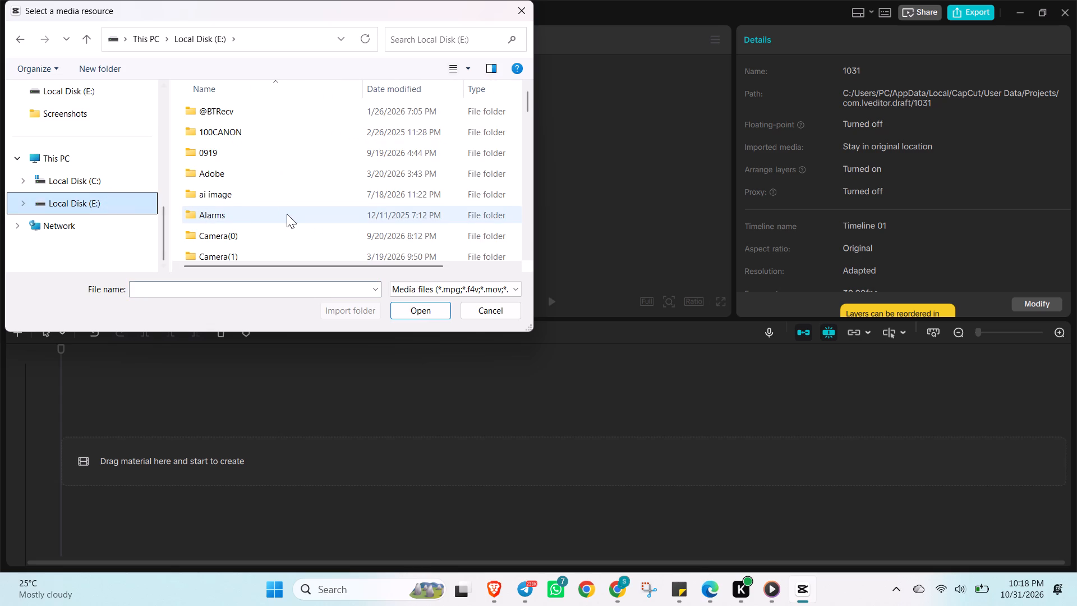
{"action": "scroll", "coordinate": [287, 214], "scroll_direction": "down", "scroll_amount": 5}
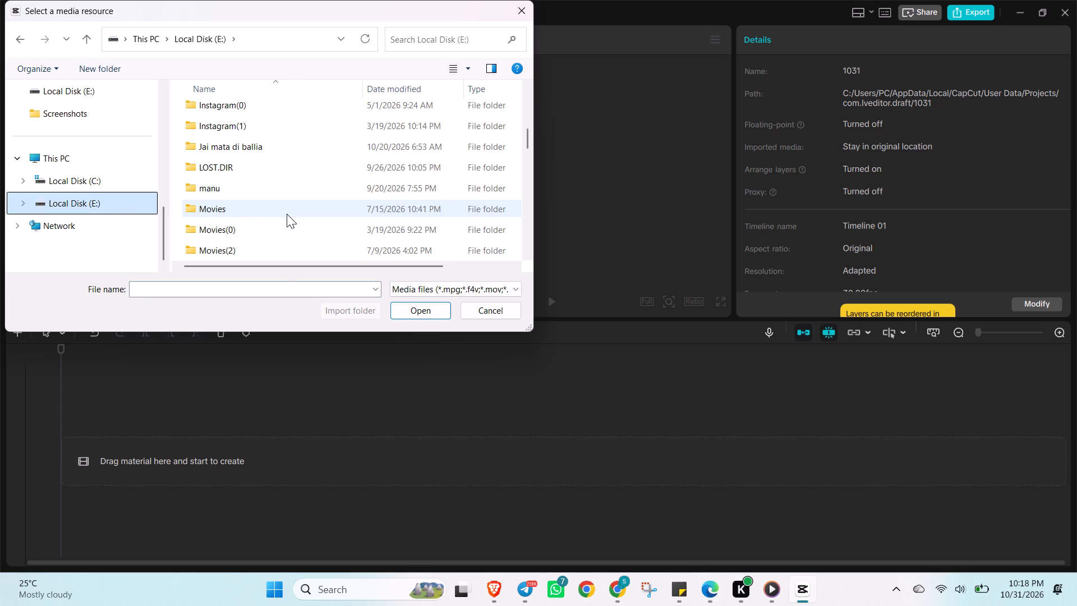
{"action": "scroll", "coordinate": [284, 205], "scroll_direction": "down", "scroll_amount": 1}
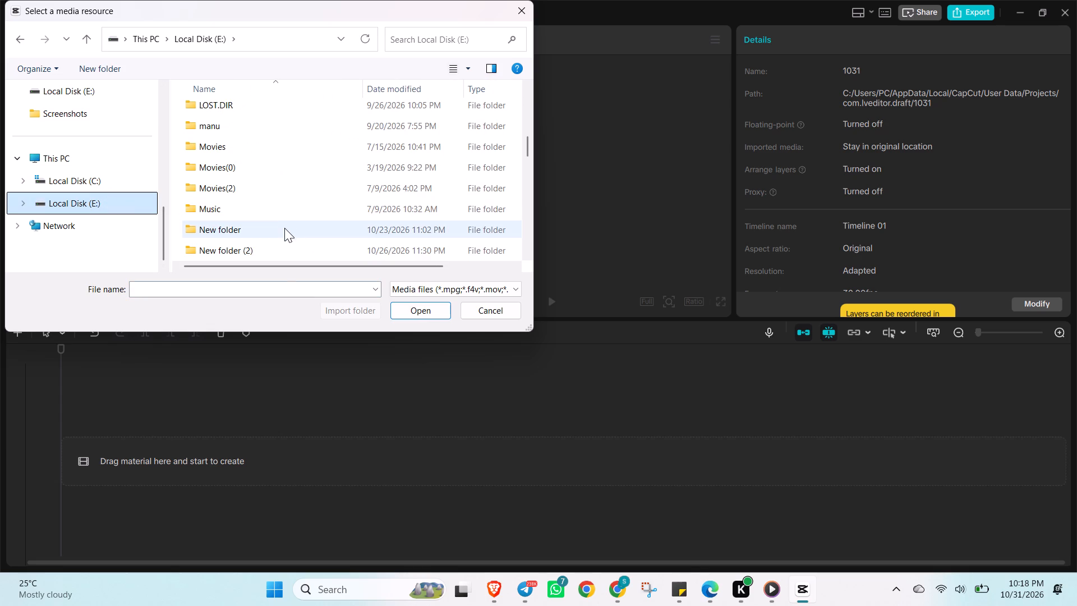
{"action": "scroll", "coordinate": [284, 242], "scroll_direction": "down", "scroll_amount": 1}
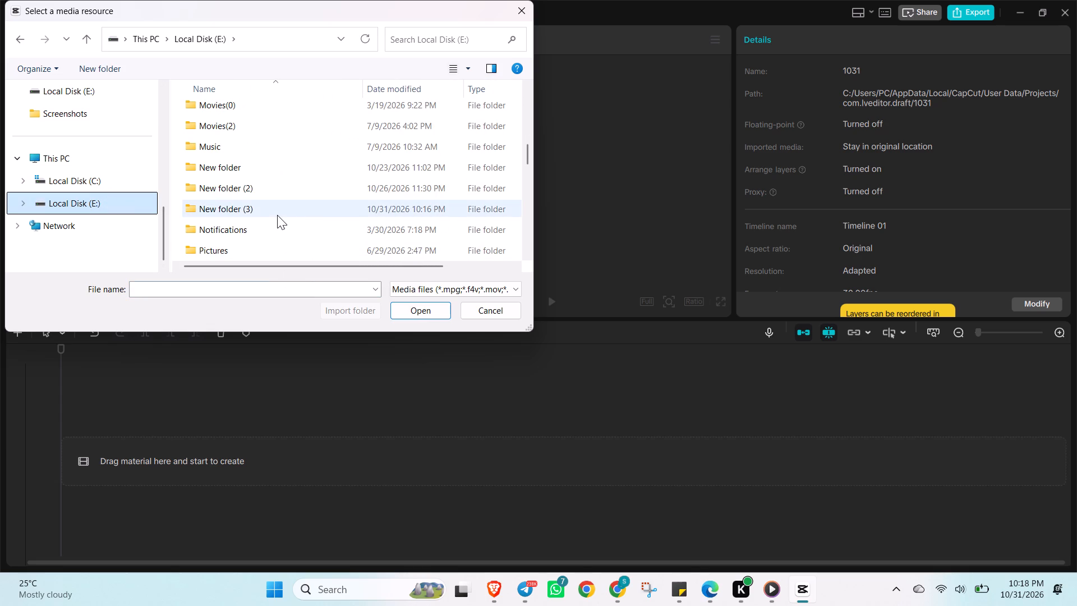
{"action": "left_click", "coordinate": [277, 215]}
{"action": "left_click", "coordinate": [277, 215]}
Find the first PXL_20261027 video clips in New folder (3).
{"action": "scroll", "coordinate": [286, 190], "scroll_direction": "down", "scroll_amount": 6}
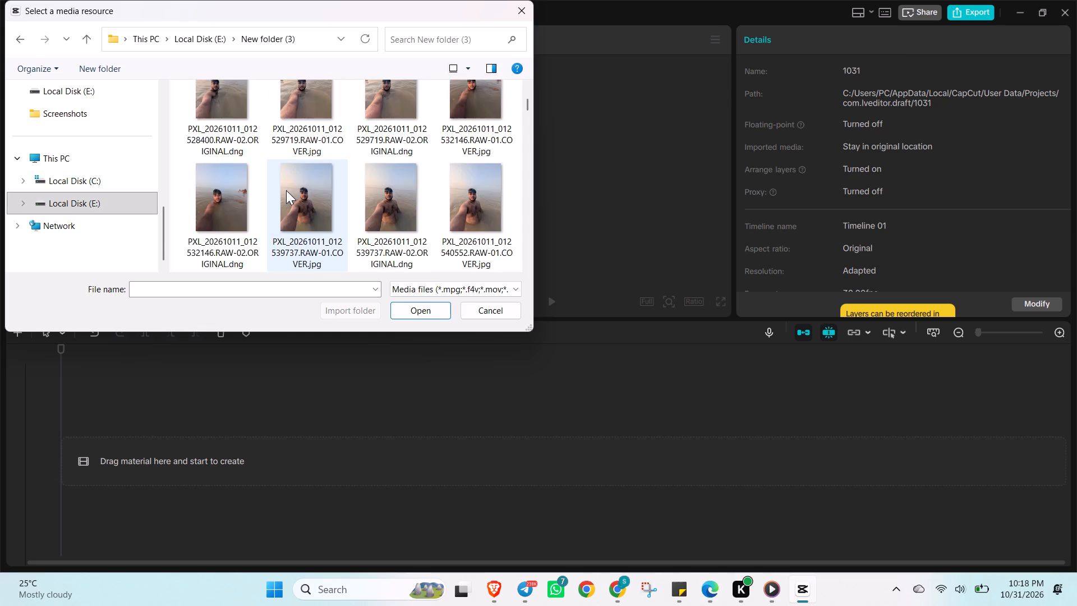
{"action": "scroll", "coordinate": [286, 190], "scroll_direction": "down", "scroll_amount": 18}
{"action": "scroll", "coordinate": [287, 190], "scroll_direction": "down", "scroll_amount": 6}
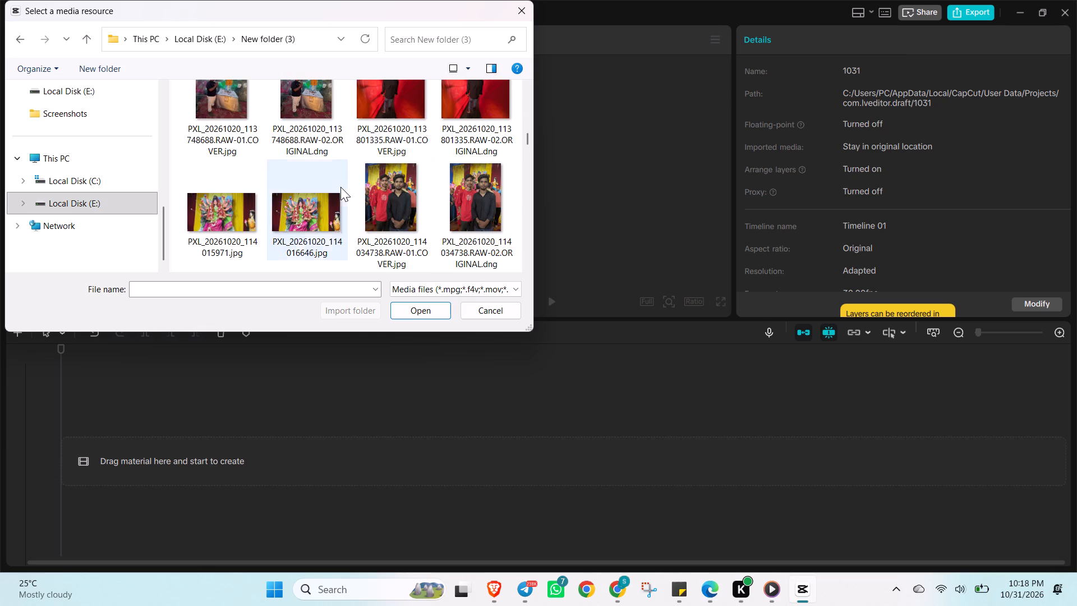
{"action": "scroll", "coordinate": [340, 187], "scroll_direction": "down", "scroll_amount": 12}
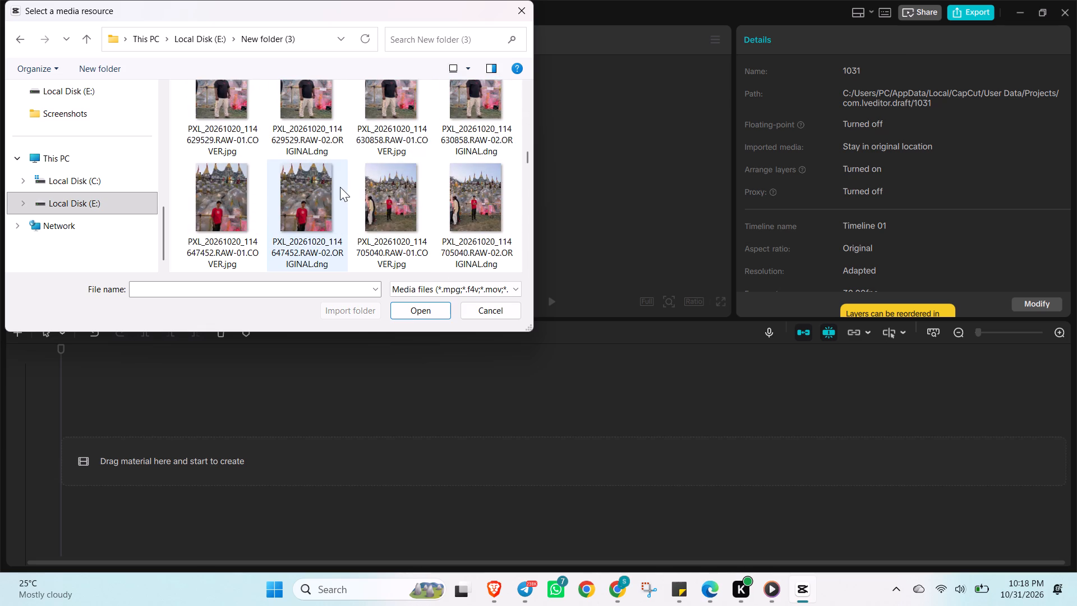
{"action": "scroll", "coordinate": [340, 187], "scroll_direction": "down", "scroll_amount": 8}
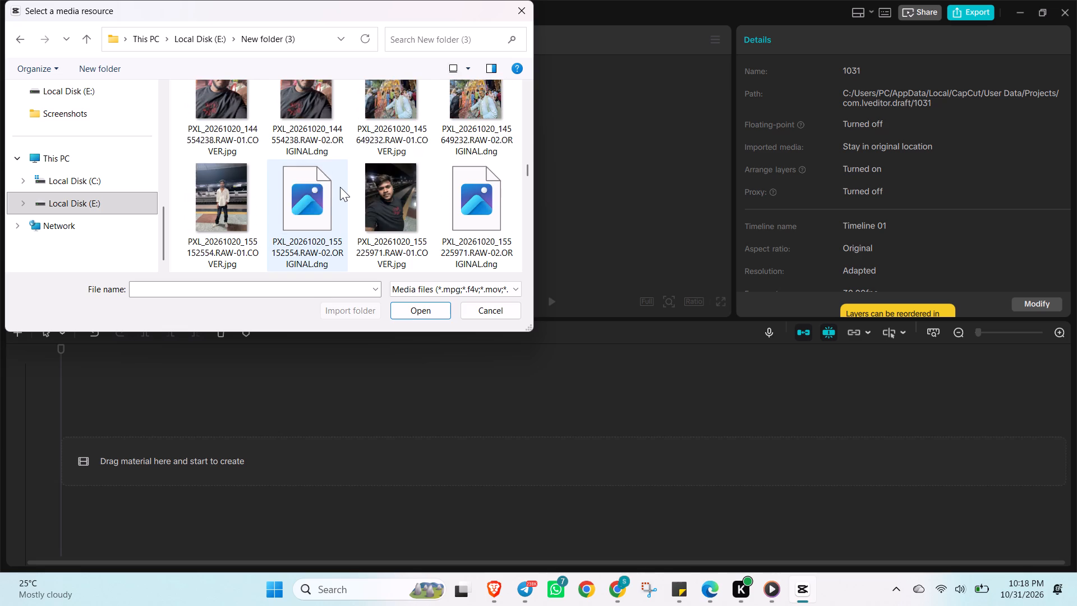
{"action": "scroll", "coordinate": [340, 187], "scroll_direction": "down", "scroll_amount": 3}
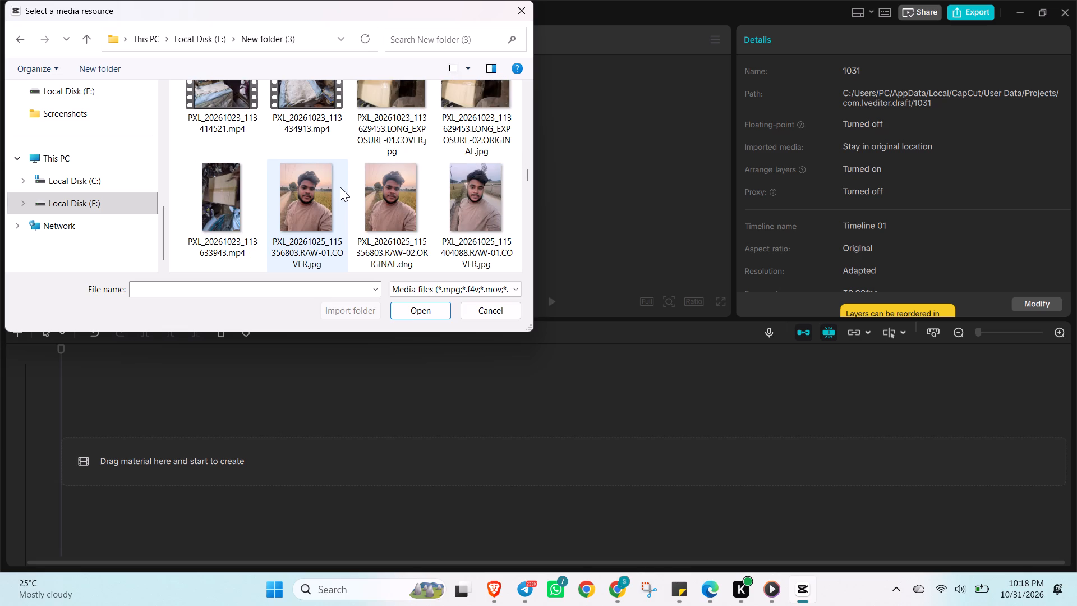
{"action": "scroll", "coordinate": [340, 187], "scroll_direction": "down", "scroll_amount": 3}
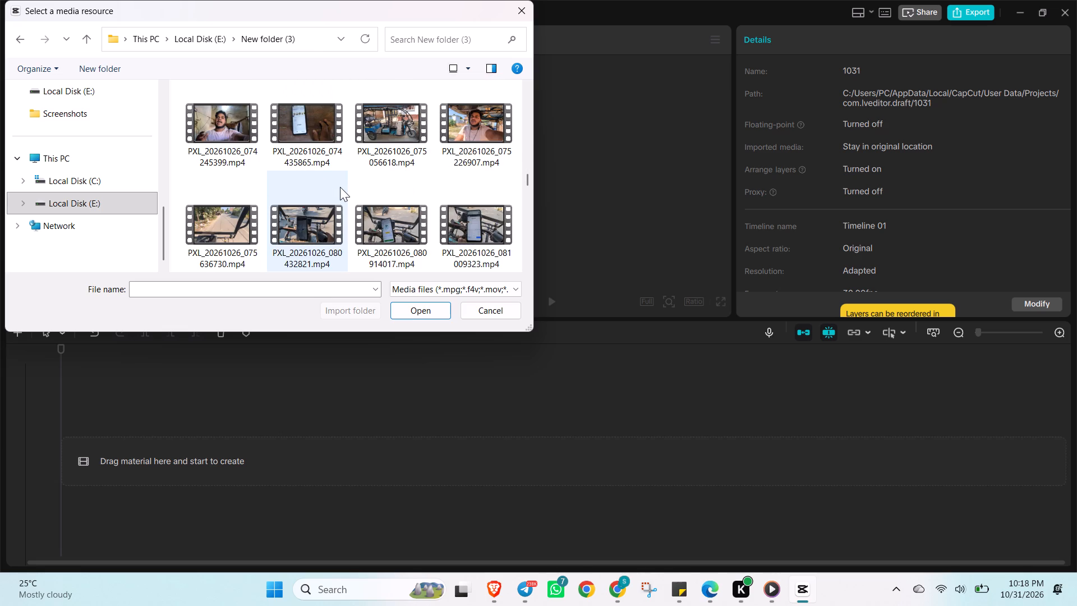
{"action": "scroll", "coordinate": [340, 187], "scroll_direction": "down", "scroll_amount": 3}
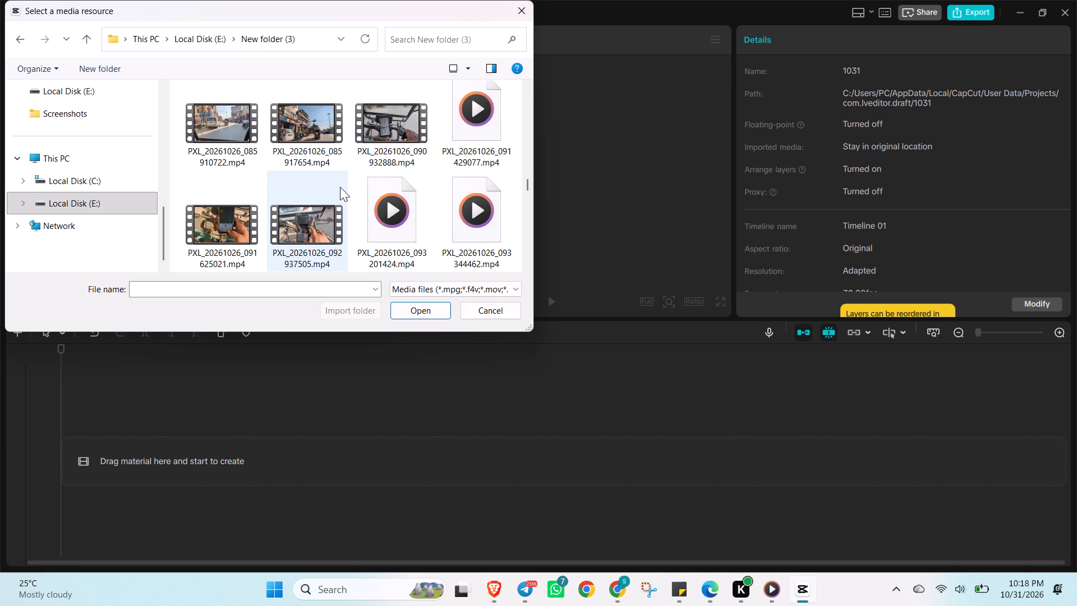
{"action": "scroll", "coordinate": [340, 187], "scroll_direction": "down", "scroll_amount": 2}
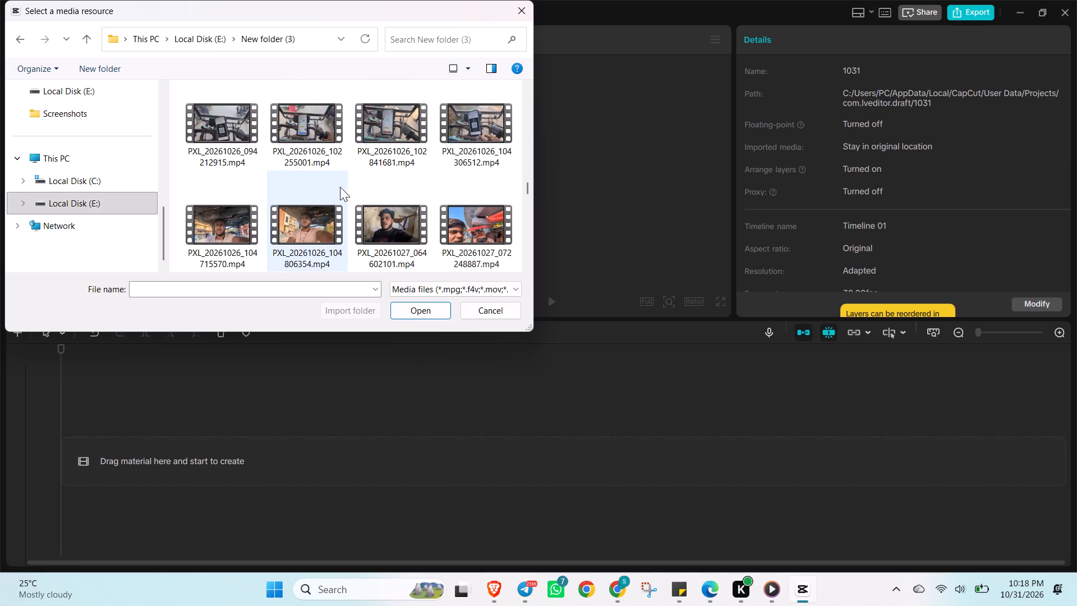
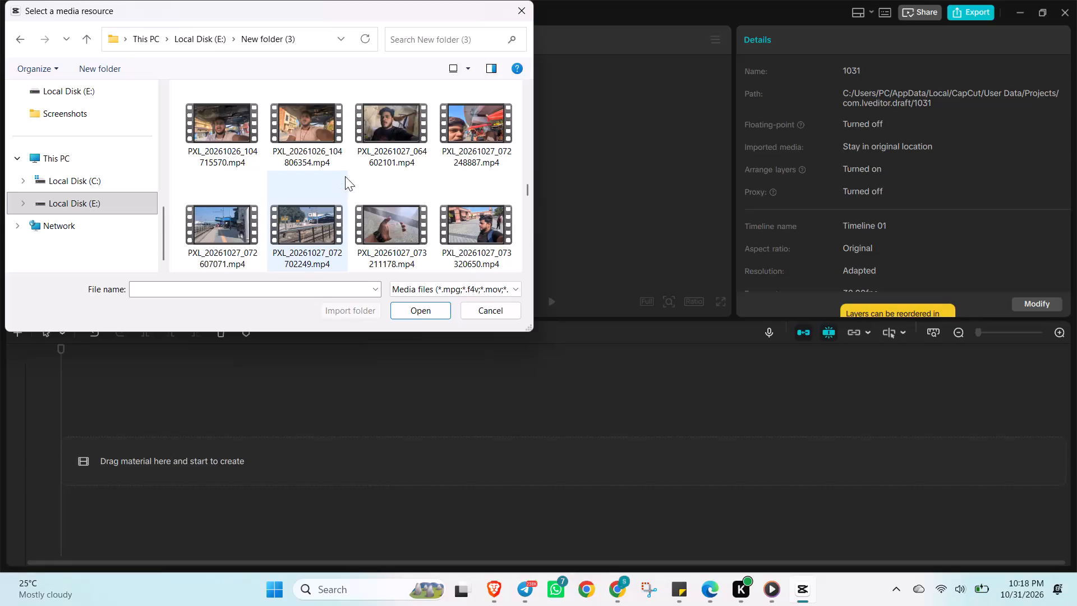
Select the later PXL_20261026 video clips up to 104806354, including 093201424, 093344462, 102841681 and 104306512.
{"action": "left_click", "coordinate": [347, 155]}
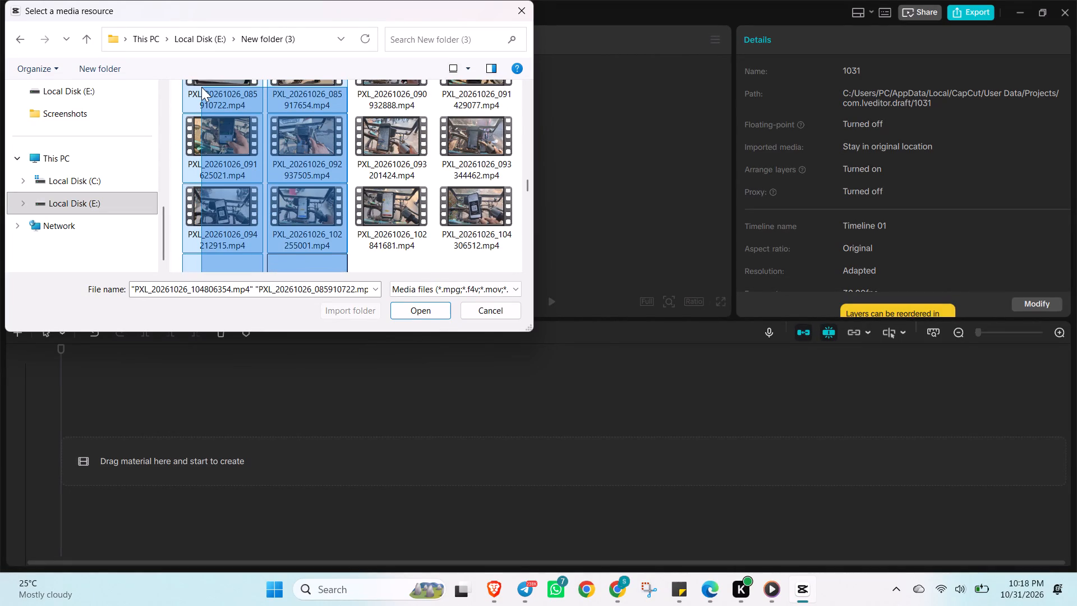
{"action": "left_click", "coordinate": [388, 188], "text": "ctrl"}
{"action": "left_click", "coordinate": [382, 152], "text": "ctrl"}
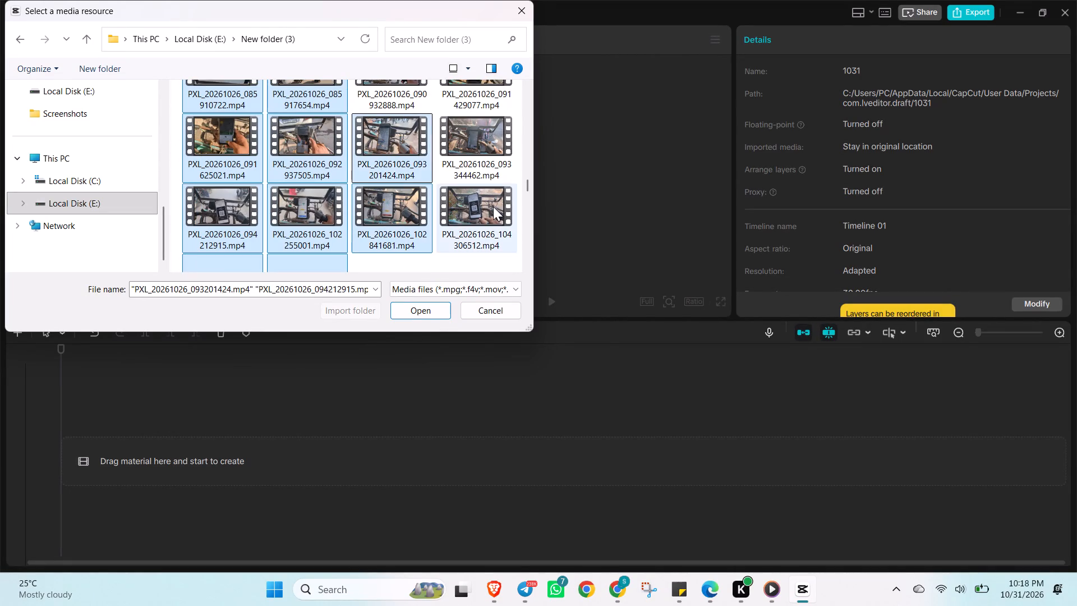
{"action": "left_click", "coordinate": [493, 206], "text": "ctrl"}
{"action": "left_click", "coordinate": [472, 137], "text": "ctrl"}
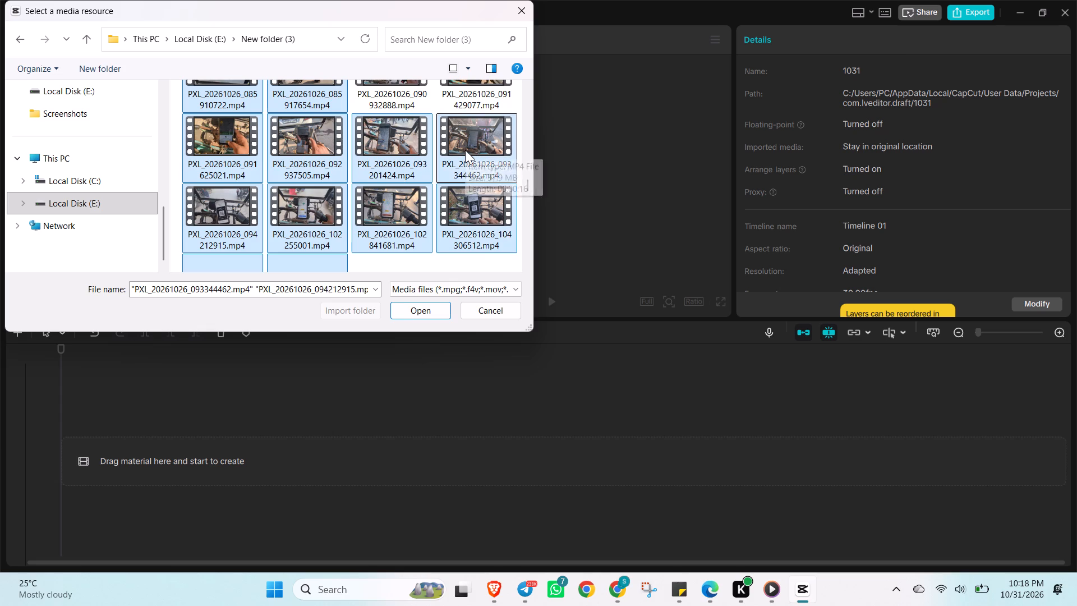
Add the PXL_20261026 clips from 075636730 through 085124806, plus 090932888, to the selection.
{"action": "key", "text": "ctrl+Up"}
{"action": "key", "text": "ctrl+Up"}
{"action": "key", "text": "ctrl+Up"}
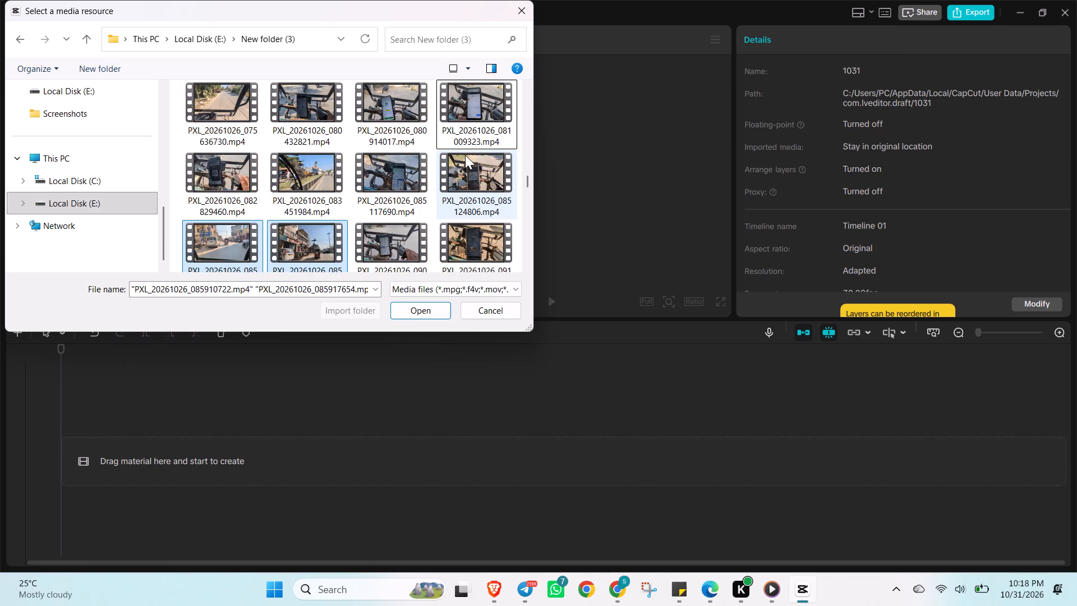
{"action": "left_click", "coordinate": [465, 155], "text": "ctrl"}
{"action": "left_click", "coordinate": [356, 166], "text": "ctrl"}
{"action": "left_click", "coordinate": [388, 221], "text": "ctrl"}
{"action": "left_click", "coordinate": [324, 156], "text": "ctrl"}
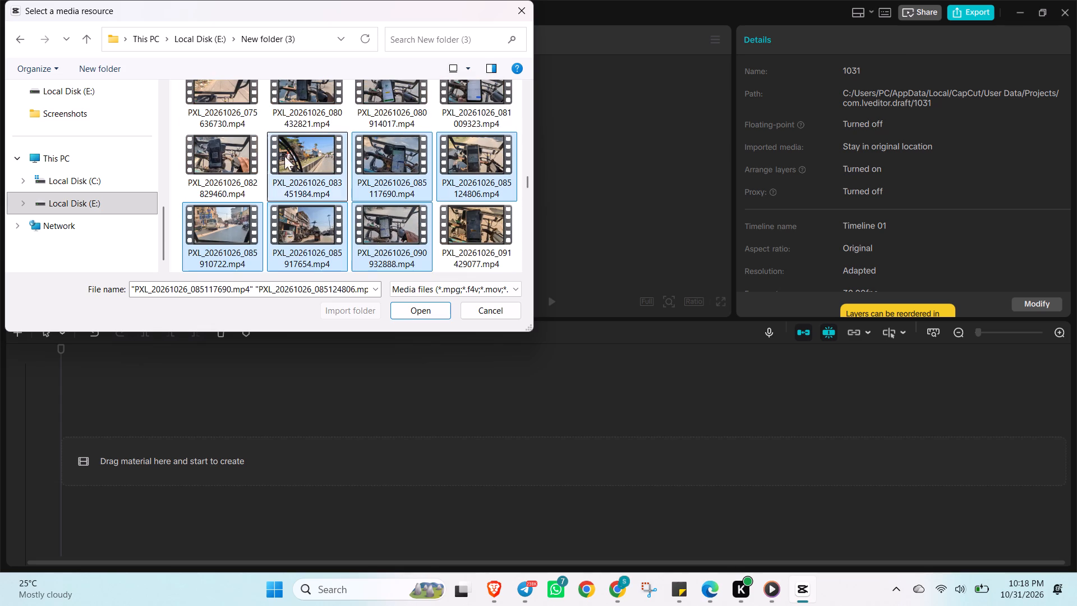
{"action": "left_click", "coordinate": [234, 156], "text": "ctrl"}
{"action": "left_click", "coordinate": [451, 106], "text": "ctrl"}
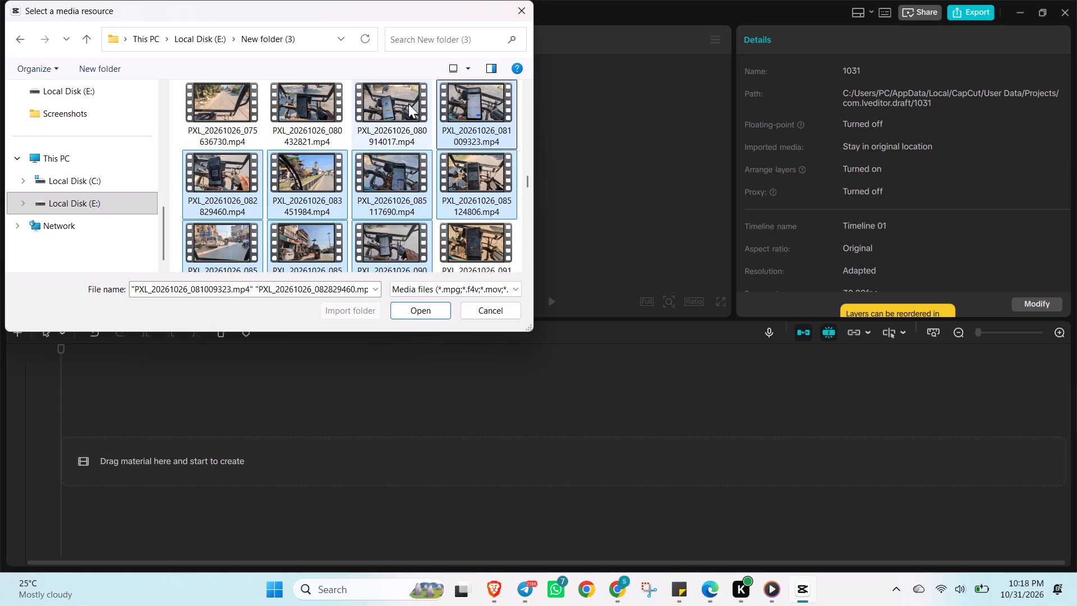
{"action": "left_click", "coordinate": [408, 104], "text": "ctrl"}
{"action": "left_click", "coordinate": [330, 108], "text": "ctrl"}
{"action": "left_click", "coordinate": [219, 112], "text": "ctrl"}
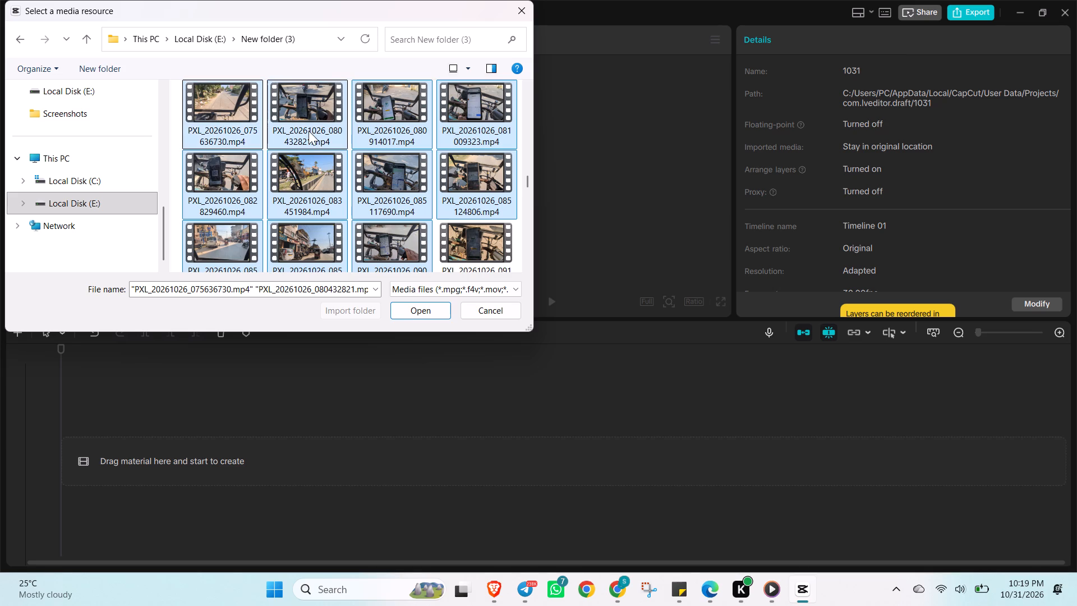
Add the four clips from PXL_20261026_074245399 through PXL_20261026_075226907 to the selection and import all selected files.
{"action": "key", "text": "ctrl+Up"}
{"action": "key", "text": "ctrl+Up"}
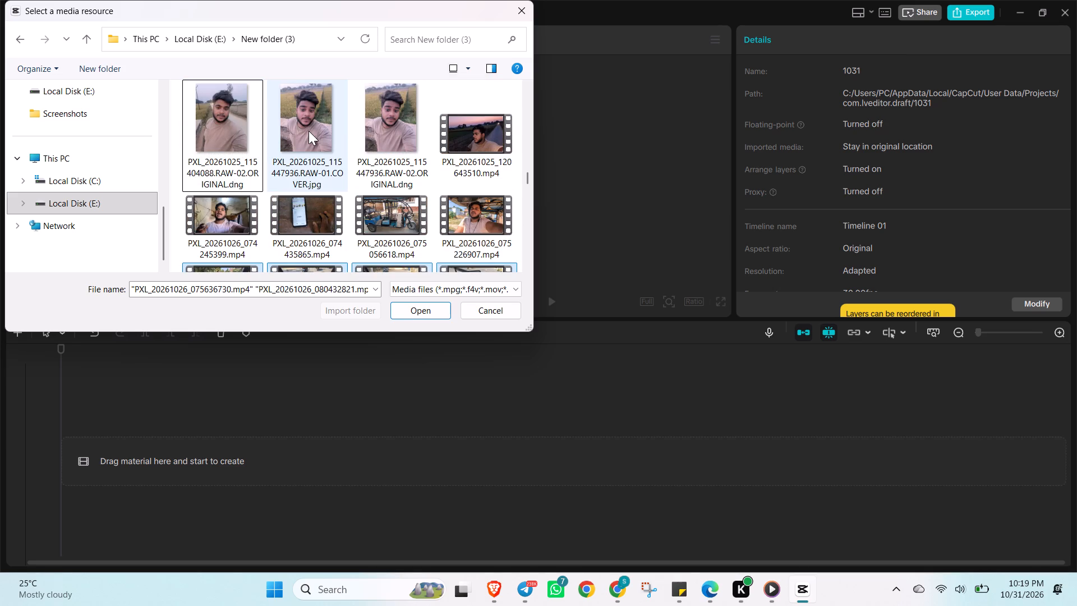
{"action": "left_click", "coordinate": [477, 200], "text": "ctrl"}
{"action": "left_click", "coordinate": [397, 202], "text": "ctrl"}
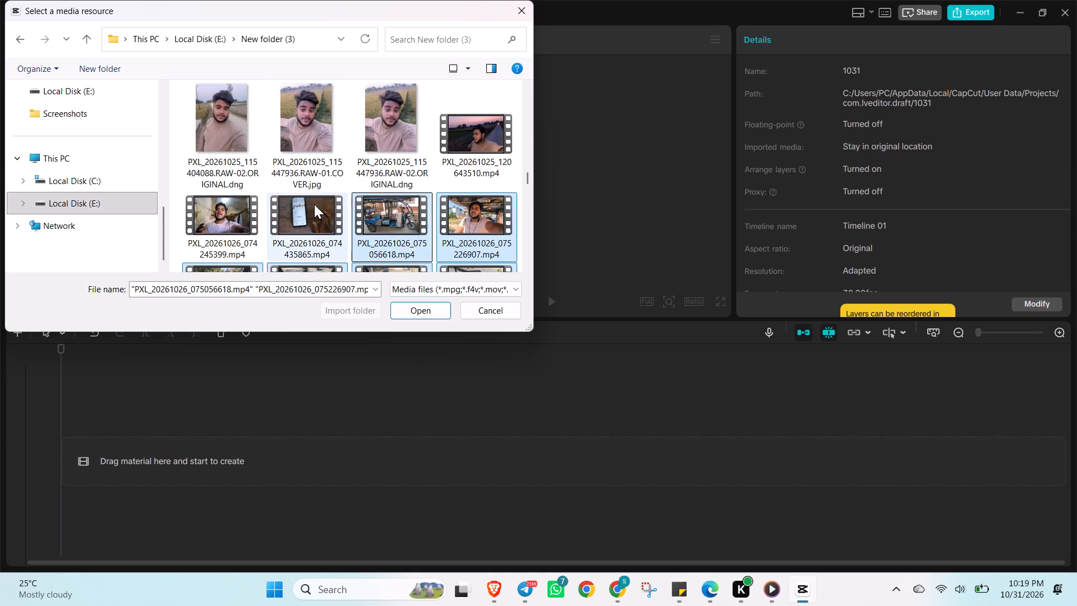
{"action": "left_click", "coordinate": [310, 204], "text": "ctrl"}
{"action": "left_click", "coordinate": [231, 214], "text": "ctrl"}
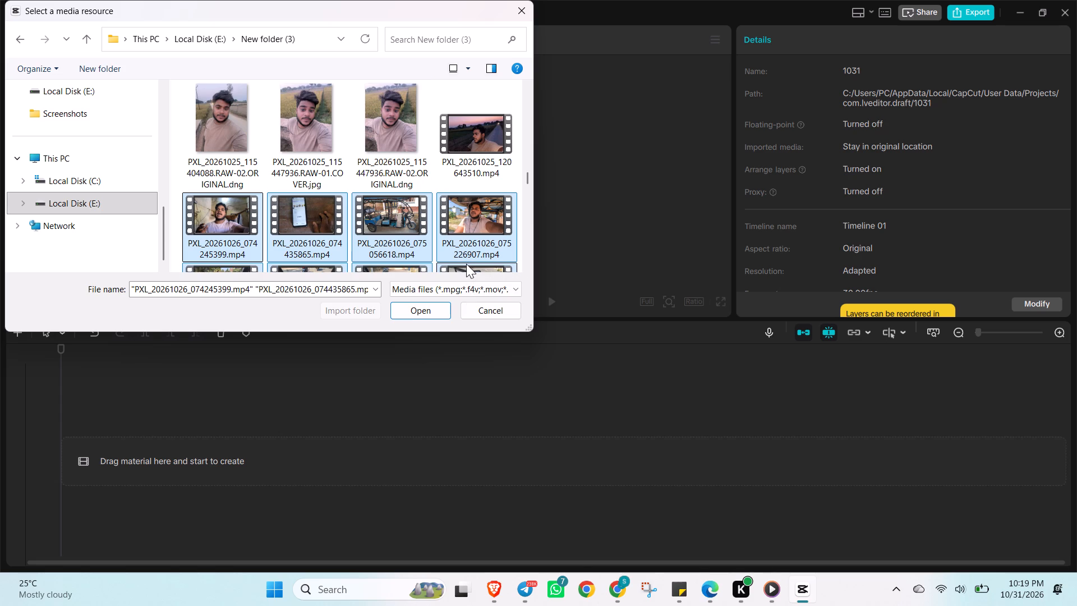
{"action": "left_click", "coordinate": [415, 312], "text": "ctrl"}
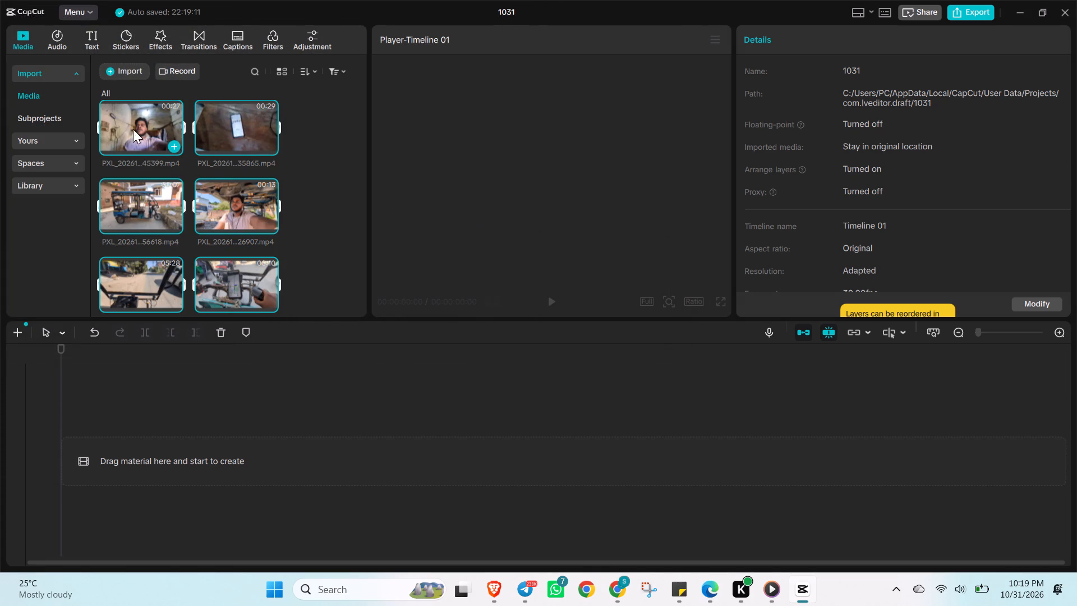
Select all the imported clips in the media library and place them together at the start of the empty timeline.
{"action": "left_click_drag", "start_coordinate": [213, 174], "coordinate": [211, 468]}
{"action": "left_click_drag", "start_coordinate": [313, 267], "coordinate": [231, 264]}
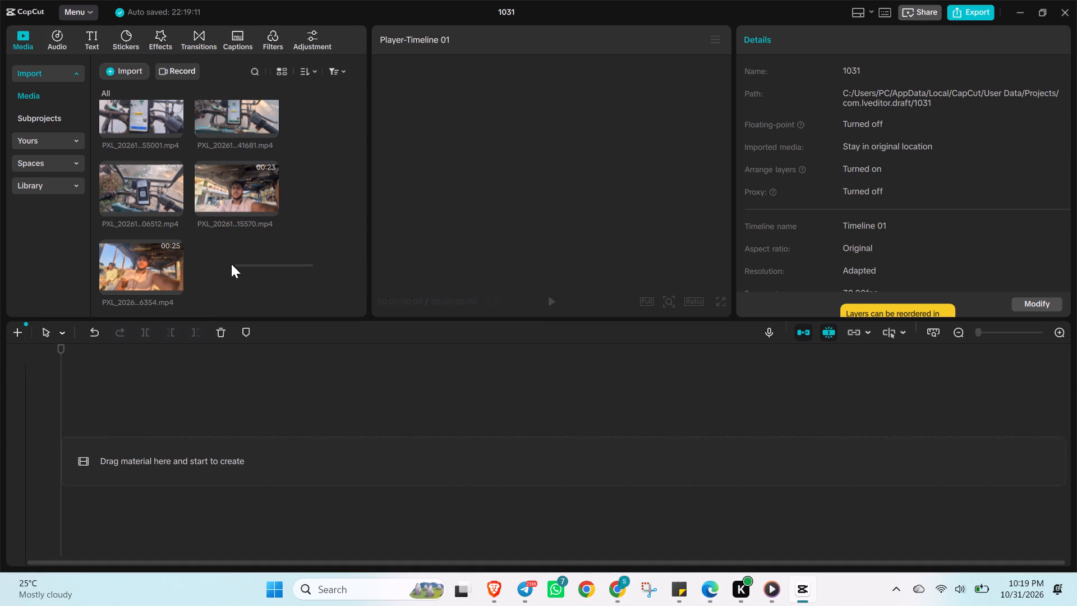
{"action": "left_click_drag", "start_coordinate": [231, 264], "coordinate": [44, 46]}
{"action": "left_click_drag", "start_coordinate": [237, 223], "coordinate": [183, 436]}
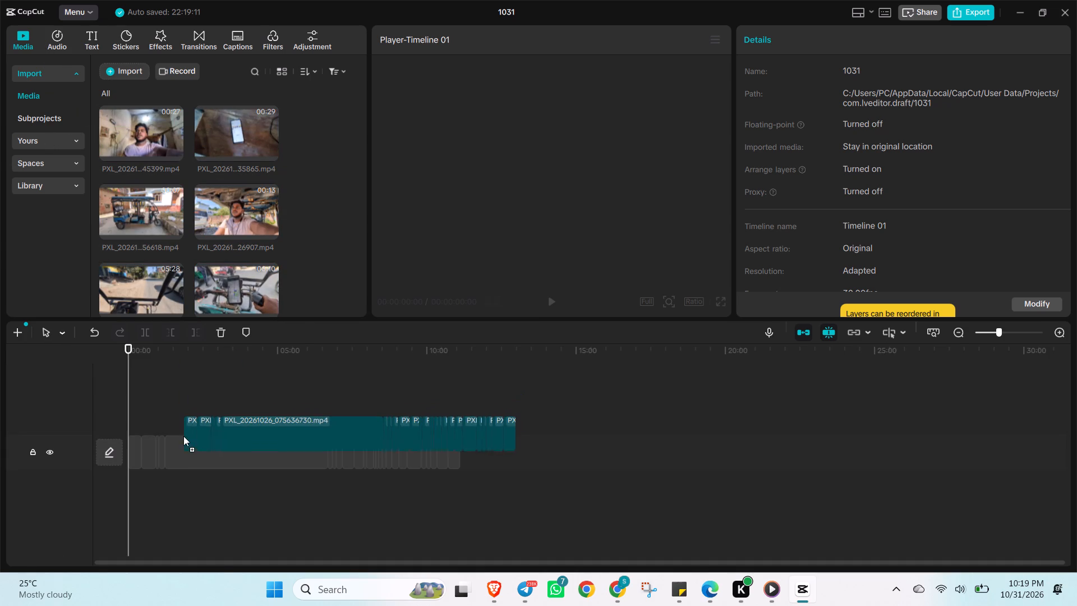
{"action": "left_click_drag", "start_coordinate": [183, 436], "coordinate": [182, 444]}
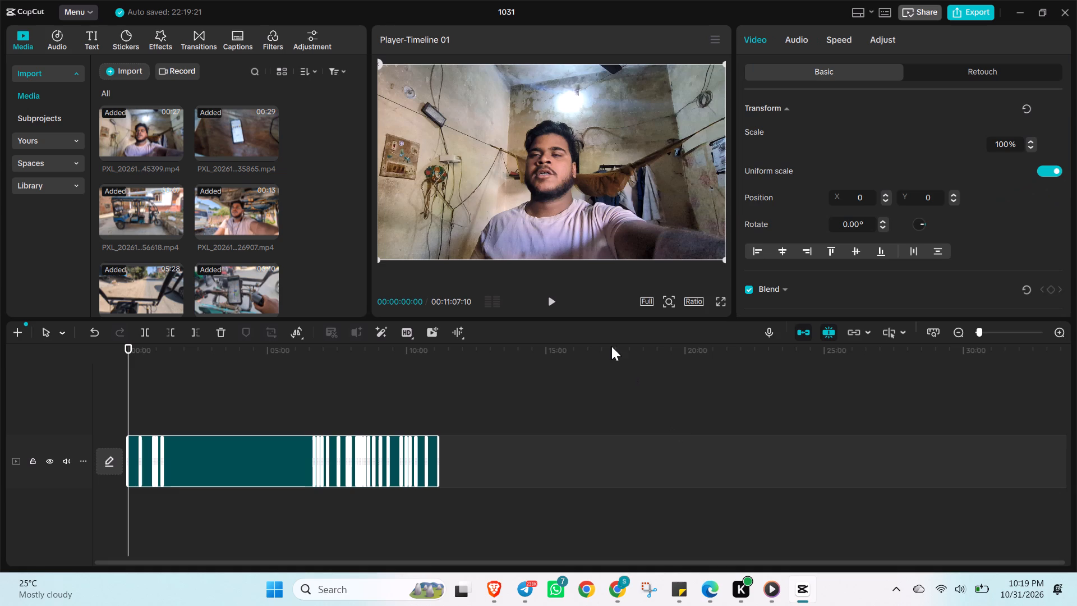
Play the assembled timeline from its beginning to preview the first clip.
{"action": "left_click", "coordinate": [555, 300]}
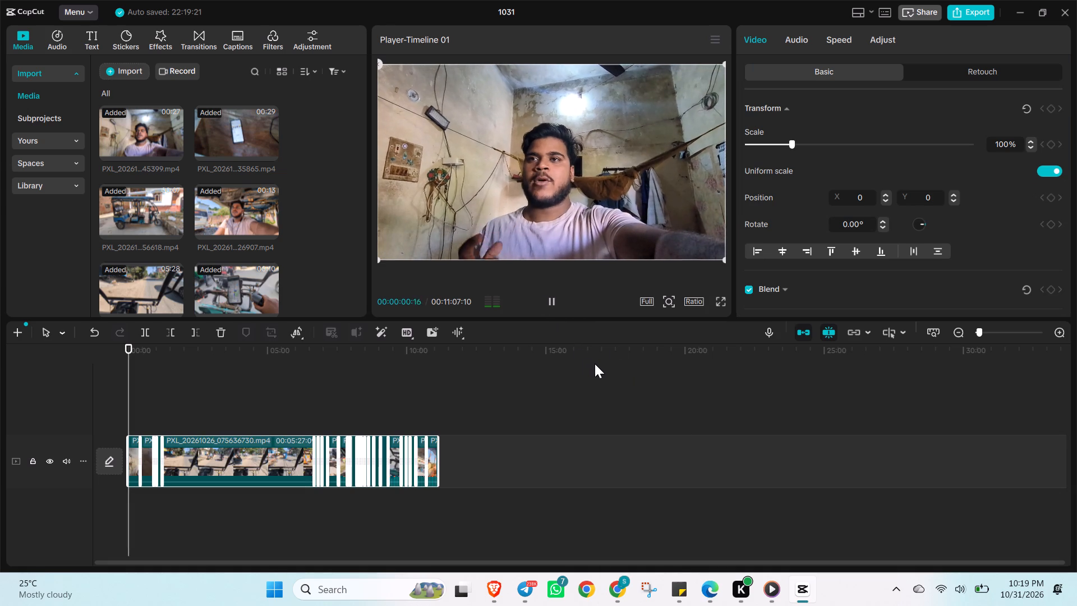
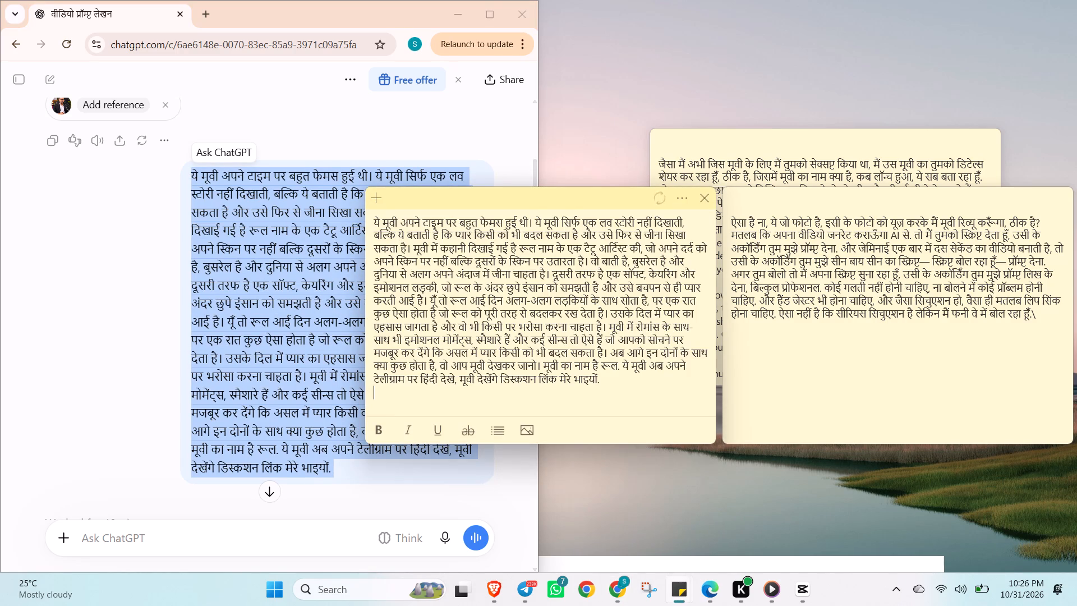
{"action": "left_click", "coordinate": [459, 10]}
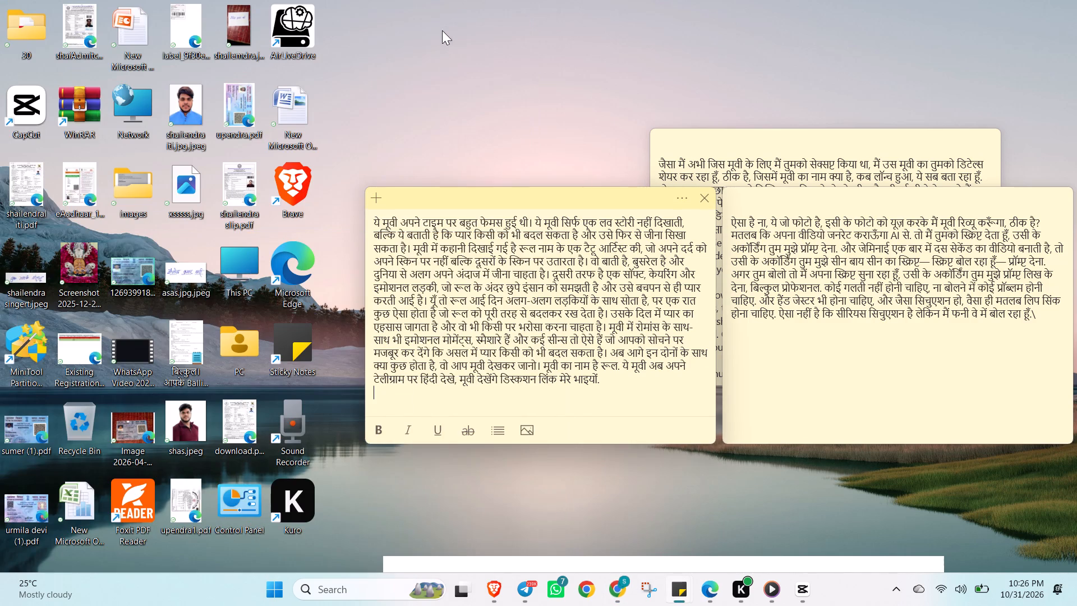
Move the Hindi script sticky note so it overlaps the two older notes on the desktop.
{"action": "left_click_drag", "start_coordinate": [544, 189], "coordinate": [918, 153]}
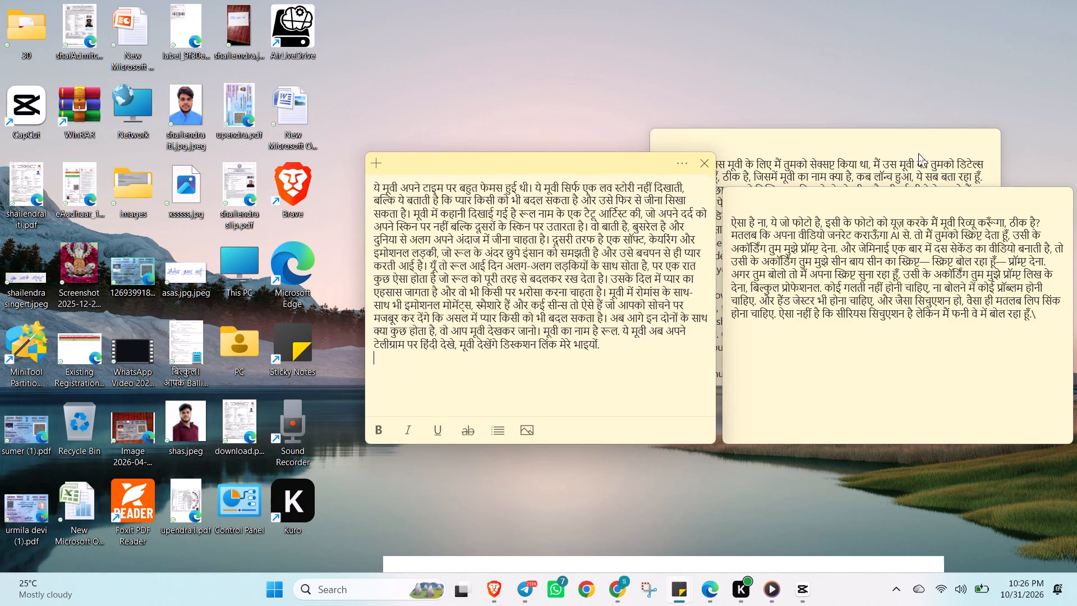
{"action": "left_click_drag", "start_coordinate": [918, 153], "coordinate": [724, 268]}
{"action": "left_click_drag", "start_coordinate": [551, 267], "coordinate": [552, 264]}
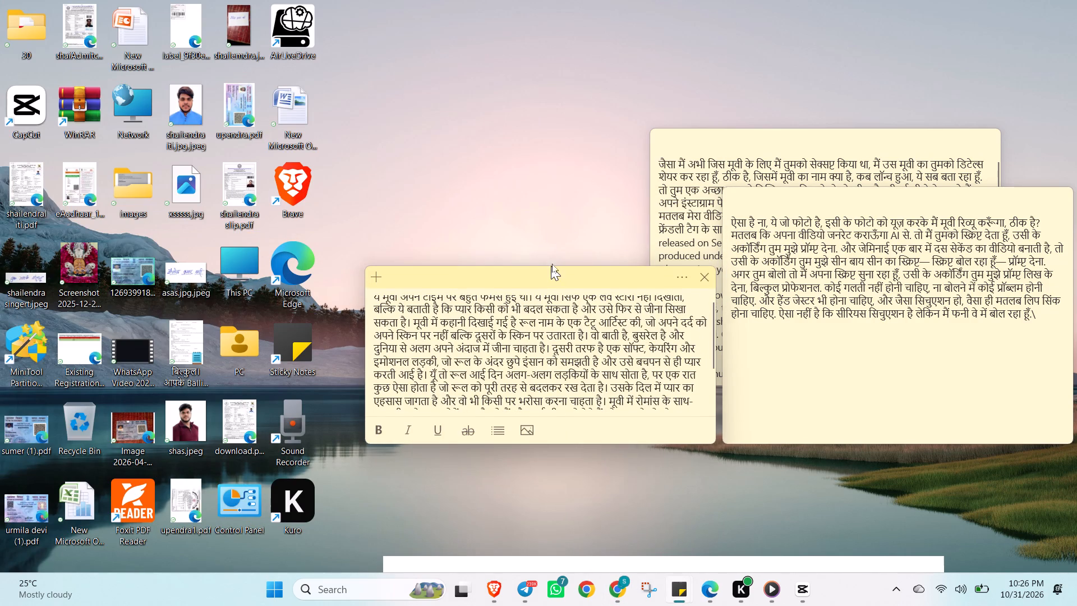
{"action": "left_click_drag", "start_coordinate": [552, 264], "coordinate": [572, 199]}
{"action": "left_click_drag", "start_coordinate": [547, 203], "coordinate": [807, 125]}
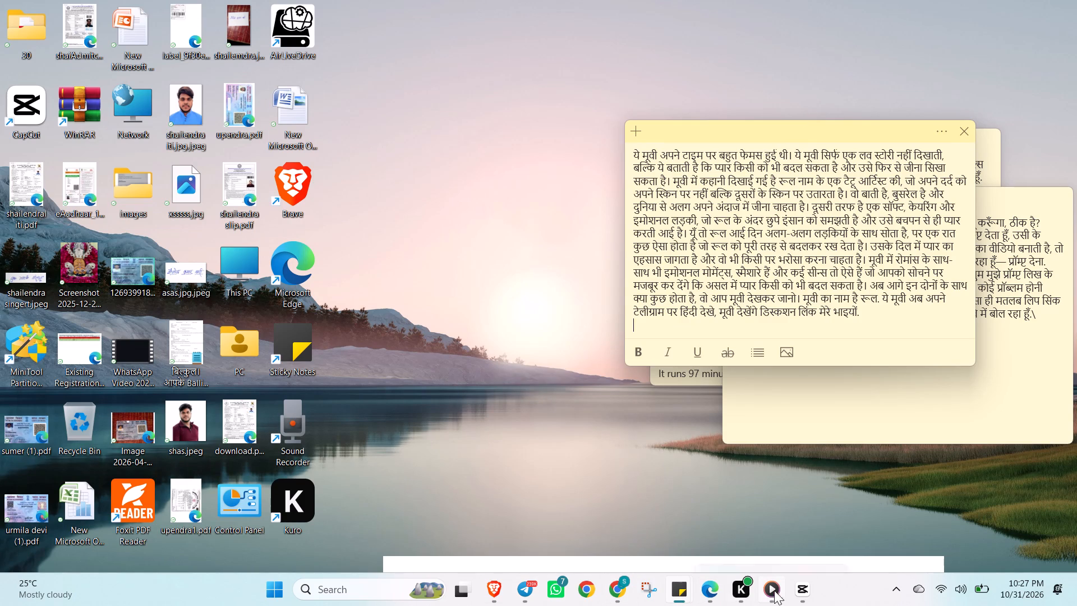
Switch to CapCut and play the Man_reviewing_movie_in_studio clip through with the Hindi script note, to compare the narration.
{"action": "left_click", "coordinate": [795, 590]}
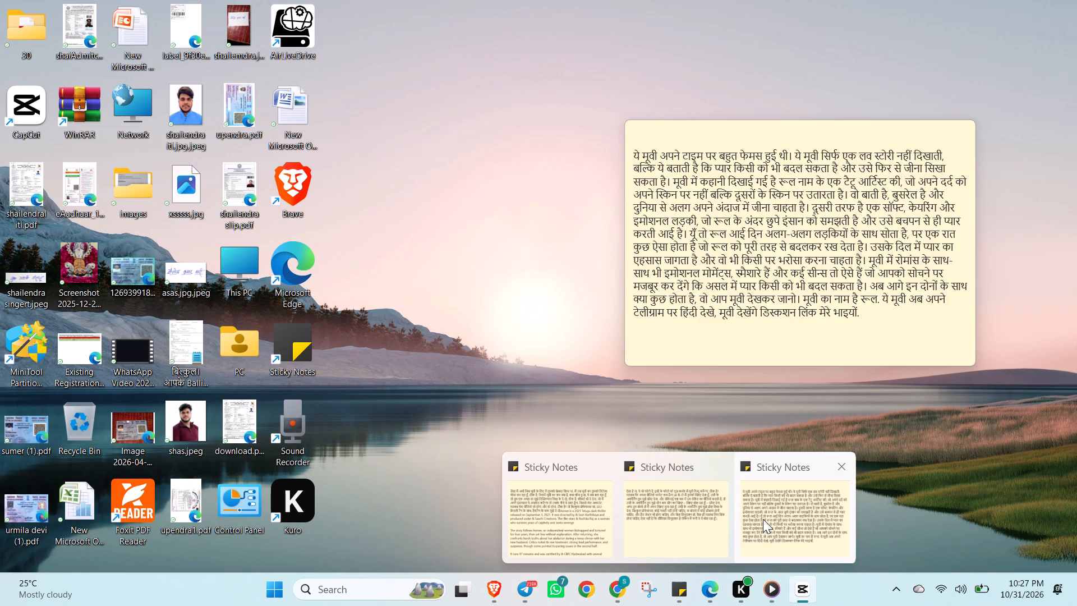
{"action": "left_click", "coordinate": [763, 518]}
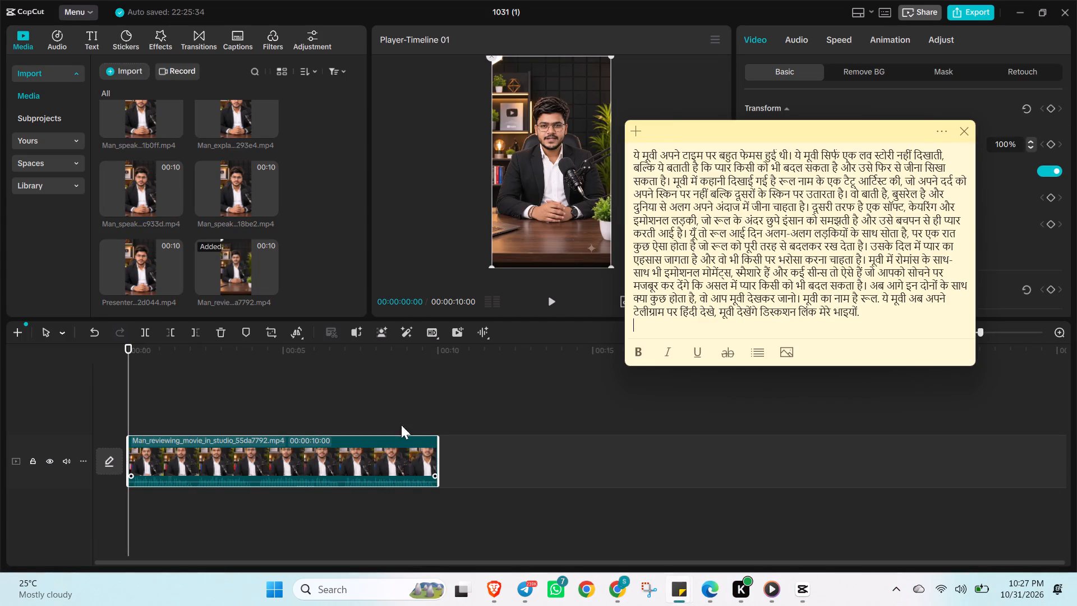
{"action": "left_click", "coordinate": [549, 299]}
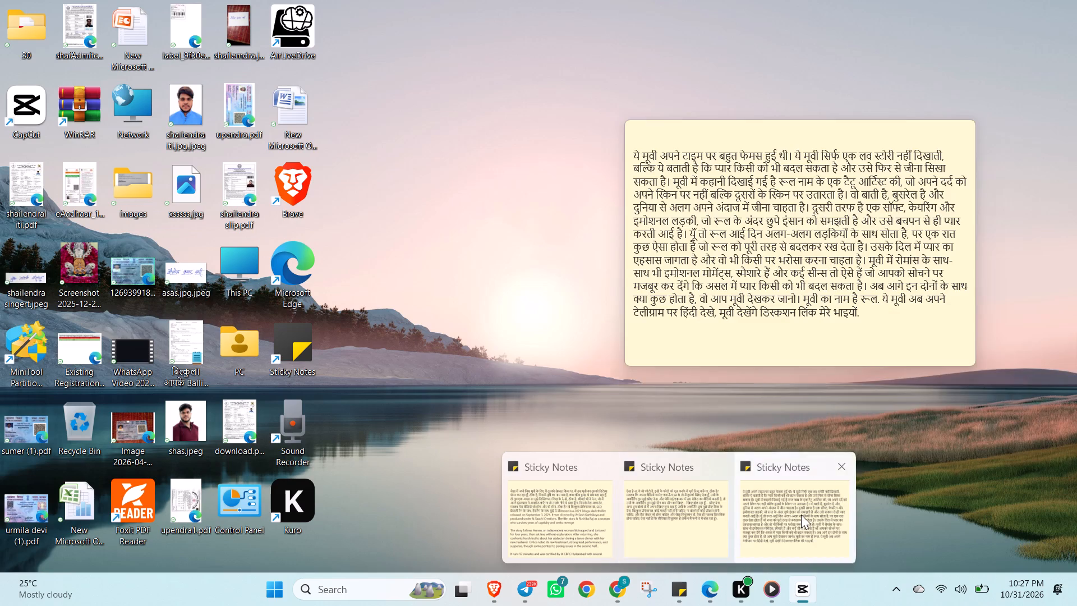
{"action": "left_click", "coordinate": [801, 515]}
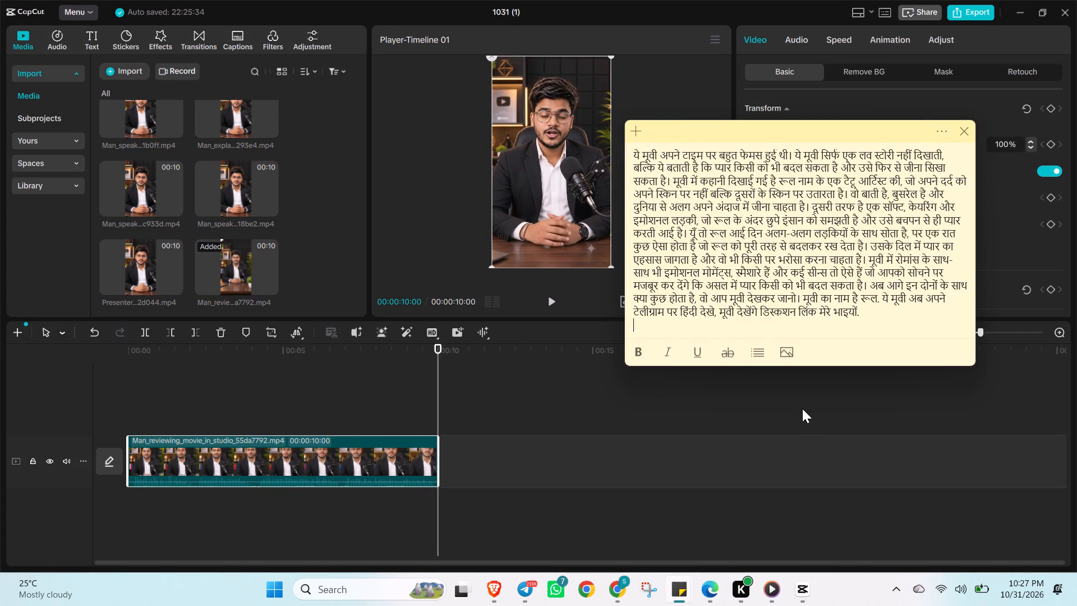
{"action": "key", "text": "space"}
{"action": "key", "text": "Left"}
{"action": "key", "text": "Left"}
{"action": "key", "text": "Left"}
{"action": "key", "text": "Left"}
{"action": "key", "text": "Left"}
{"action": "key", "text": "Left"}
{"action": "key", "text": "Left"}
{"action": "key", "text": "Left"}
{"action": "key", "text": "Left"}
{"action": "key", "text": "Left"}
{"action": "key", "text": "Left"}
{"action": "key", "text": "Left"}
{"action": "key", "text": "Left"}
{"action": "key", "text": "Left"}
{"action": "key", "text": "Left"}
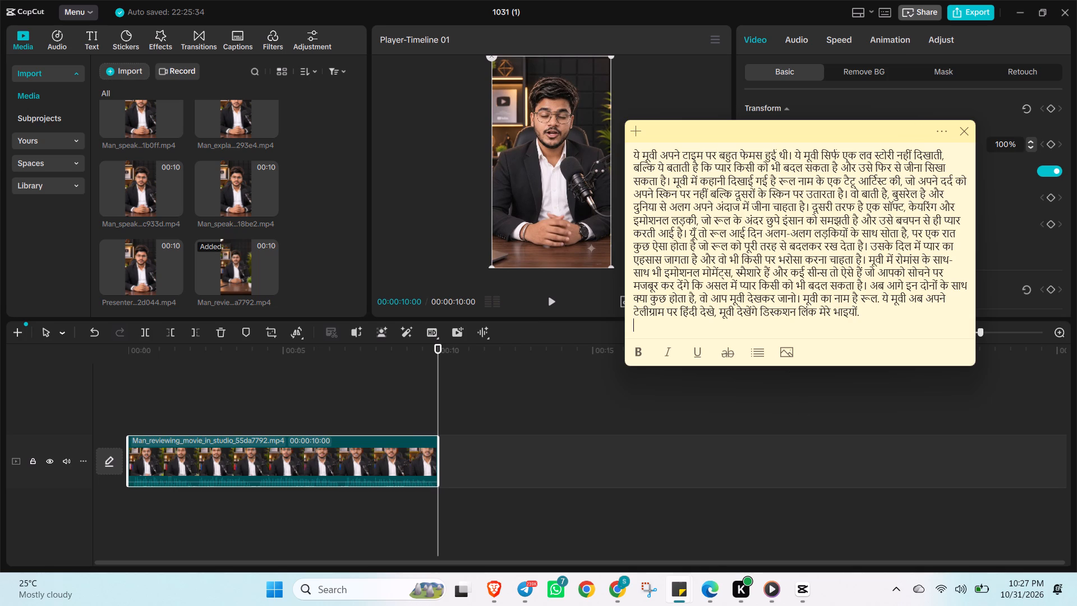
{"action": "key", "text": "space"}
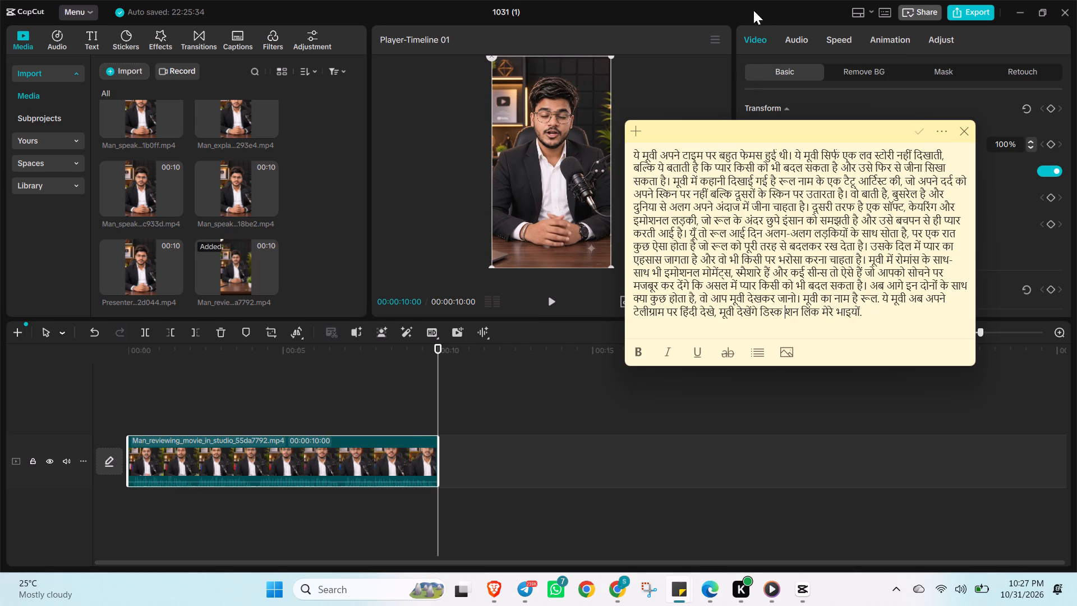
Replay the first few seconds of the Man_reviewing_movie_in_studio clip in short stretches, checking them against the script note.
{"action": "left_click", "coordinate": [556, 303]}
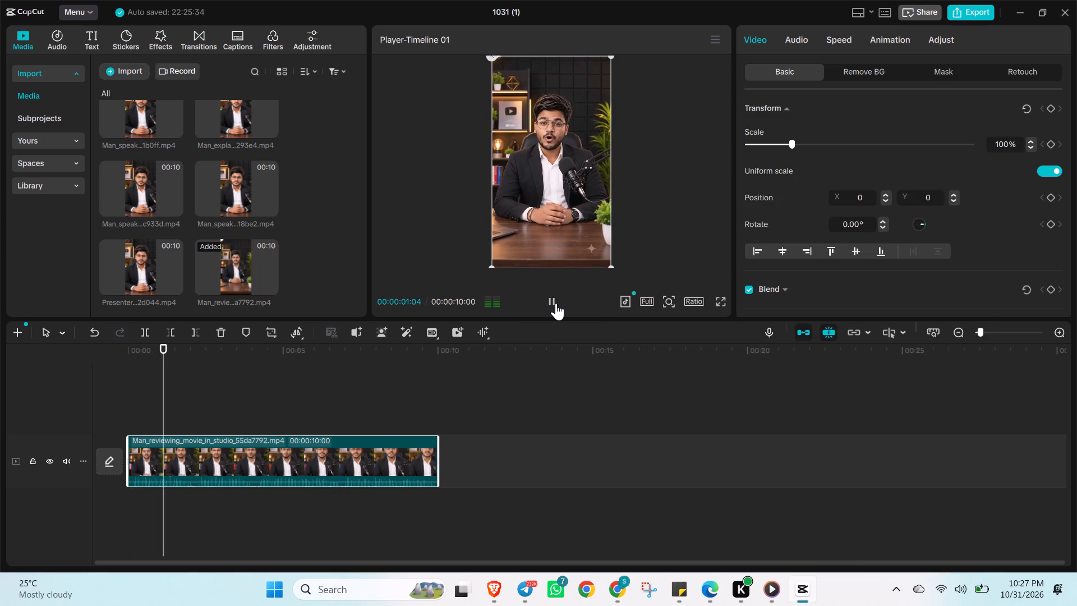
{"action": "key", "text": "space"}
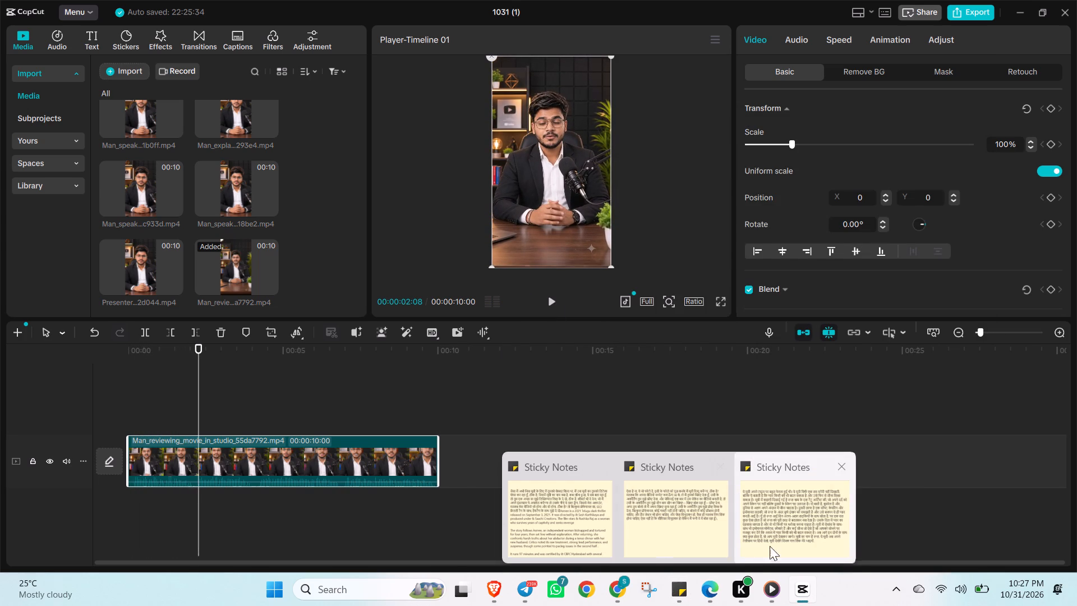
{"action": "left_click", "coordinate": [785, 540]}
{"action": "key", "text": "space"}
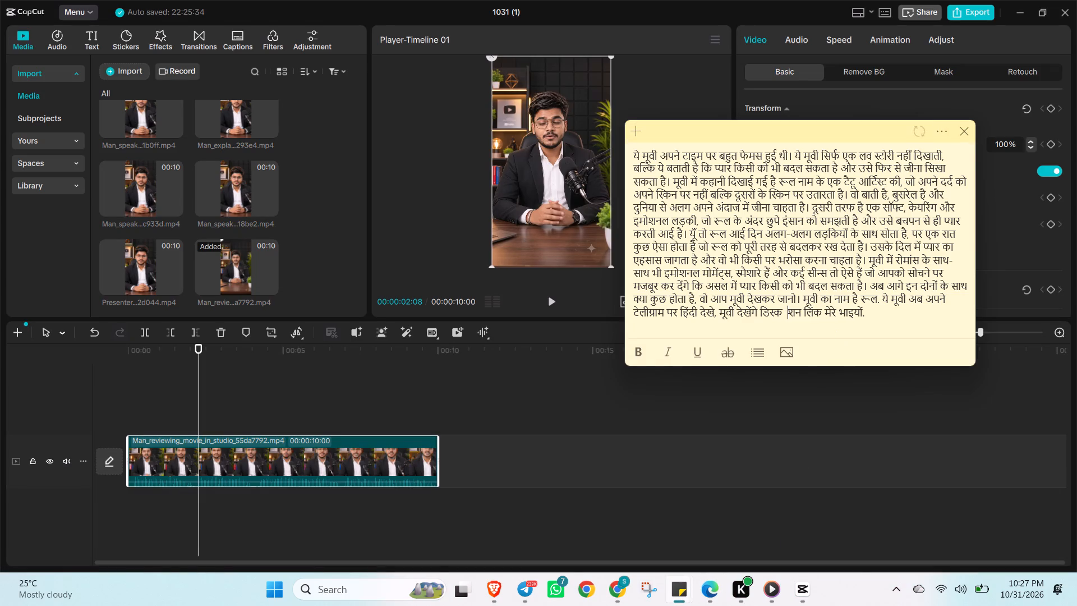
{"action": "left_click", "coordinate": [550, 299]}
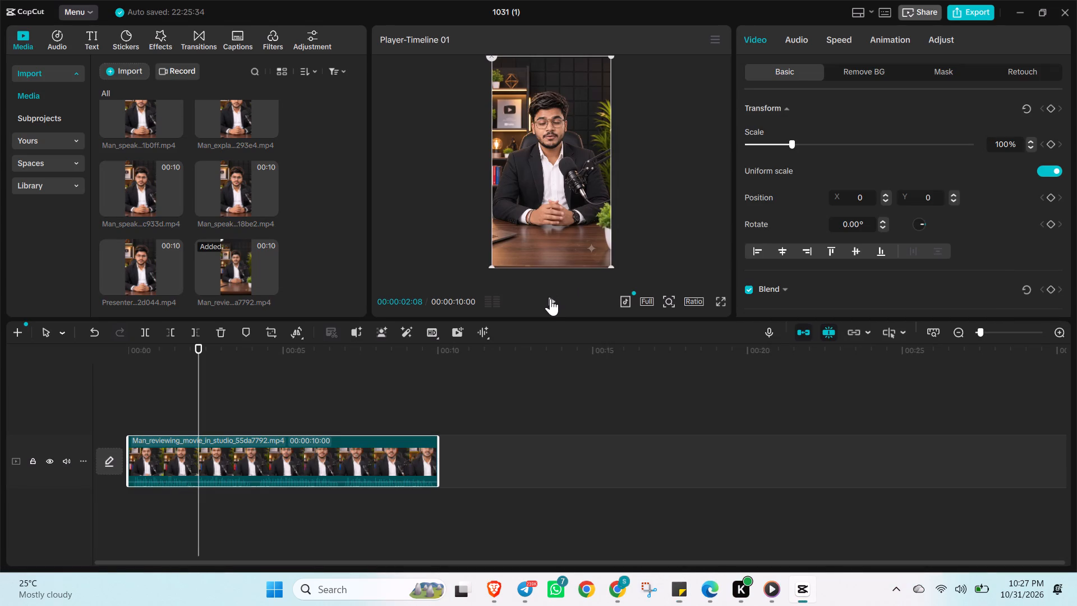
{"action": "key", "text": "space"}
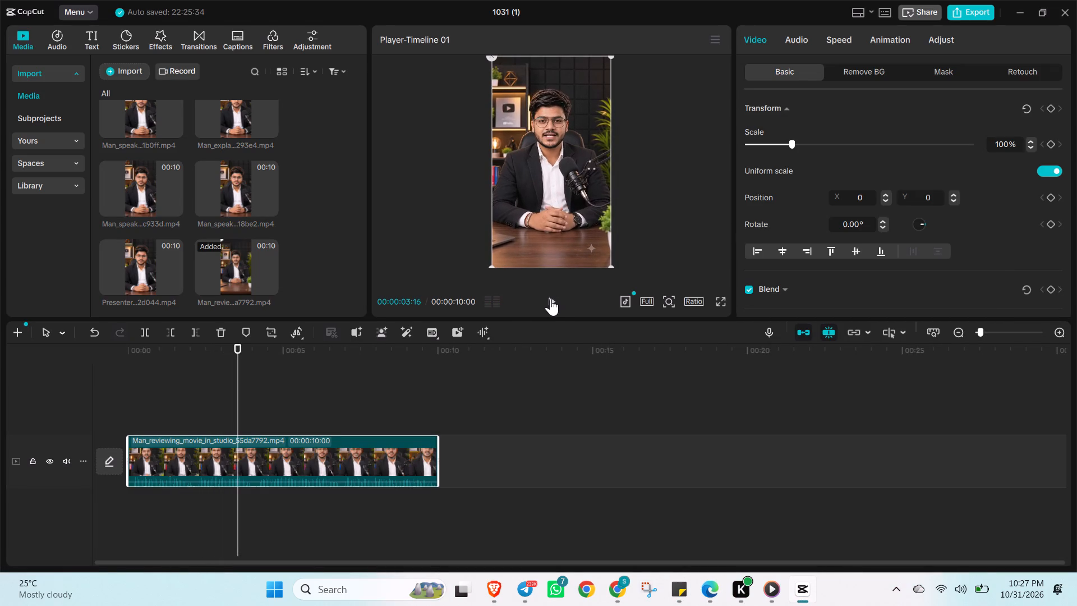
Preview the Presenter_explaining_meaning clip and place it on the timeline directly after the Man_reviewing_movie_in_studio clip.
{"action": "left_click", "coordinate": [171, 251]}
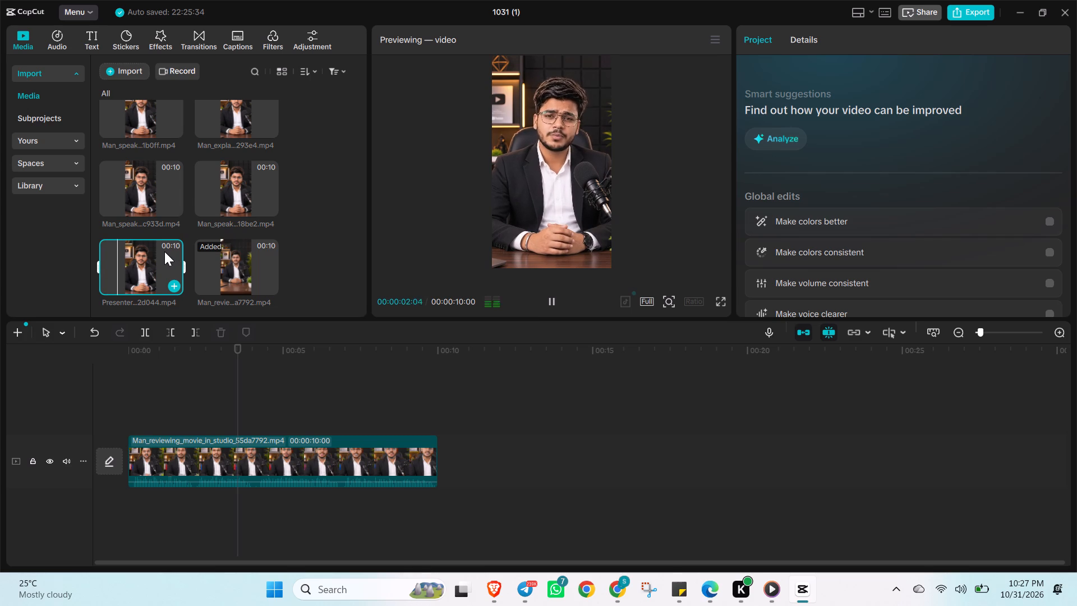
{"action": "left_click_drag", "start_coordinate": [163, 251], "coordinate": [463, 455]}
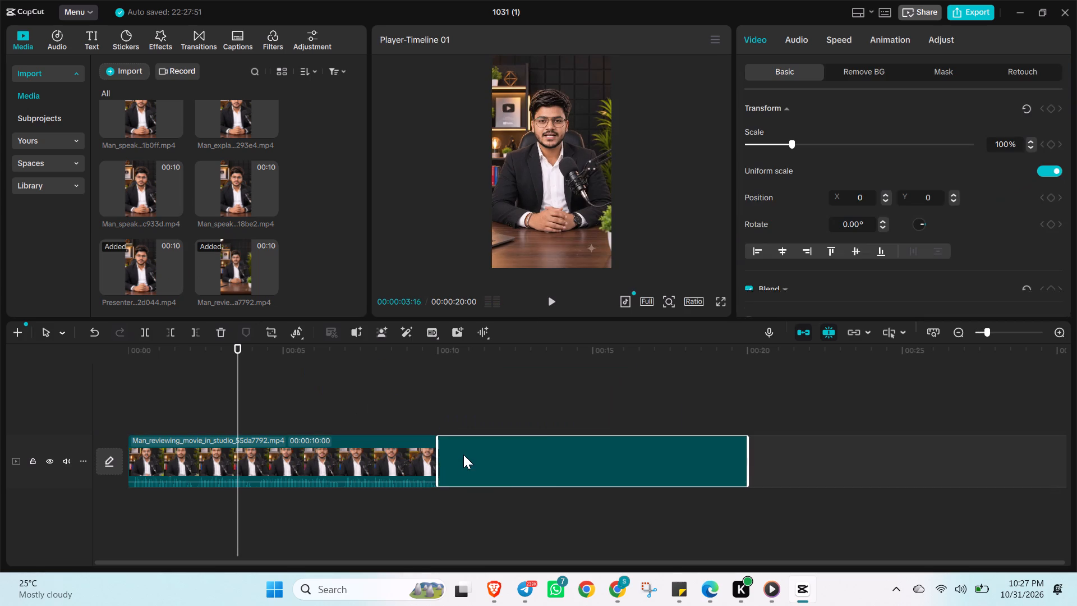
Bring up the script note and replay the first clip around 3 to 5 seconds to check its spoken lines.
{"action": "left_click", "coordinate": [686, 600]}
{"action": "left_click", "coordinate": [763, 546]}
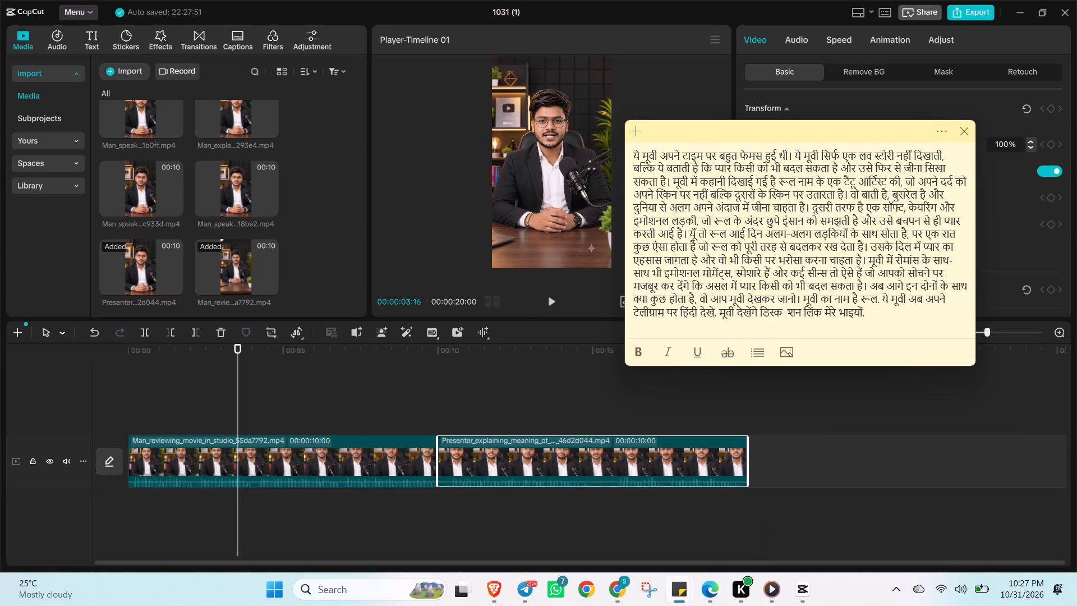
{"action": "left_click", "coordinate": [192, 391]}
{"action": "key", "text": "space"}
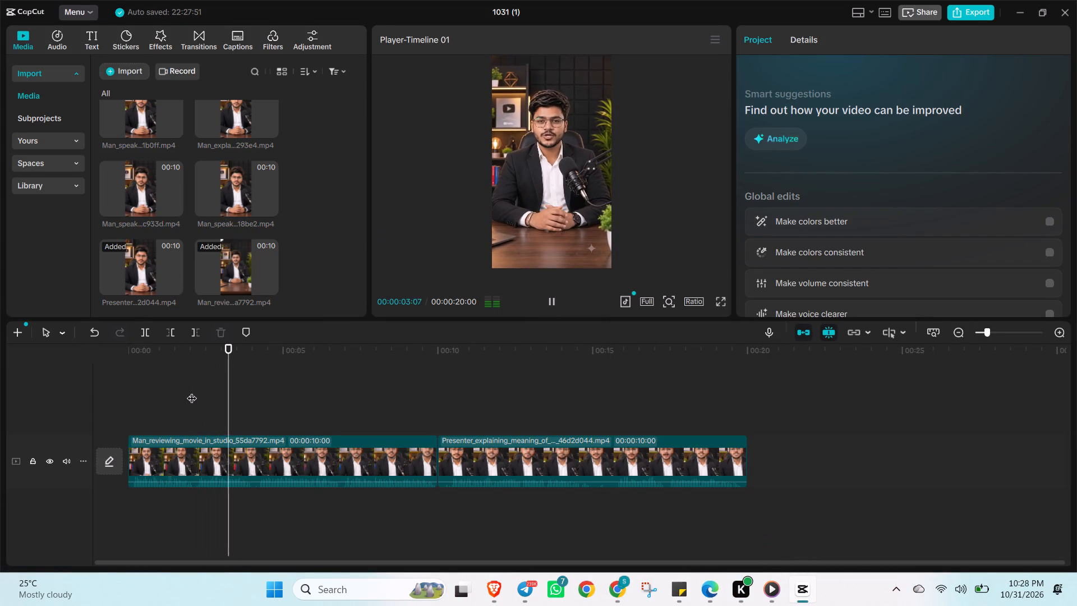
{"action": "key", "text": "space"}
{"action": "key", "text": "space"}
{"action": "key", "text": "space"}
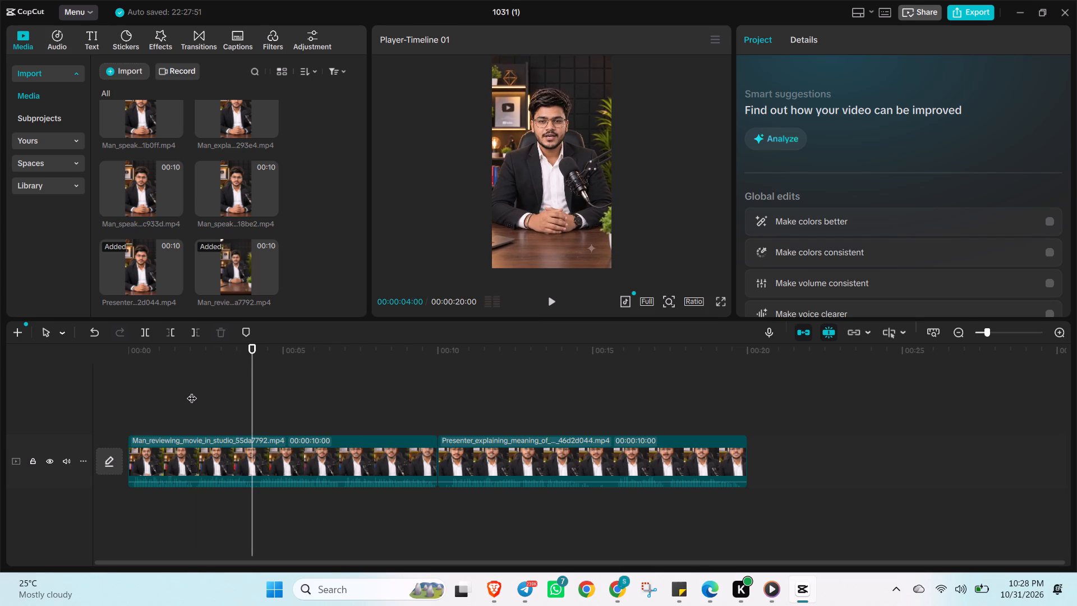
{"action": "key", "text": "space"}
{"action": "key", "text": "space"}
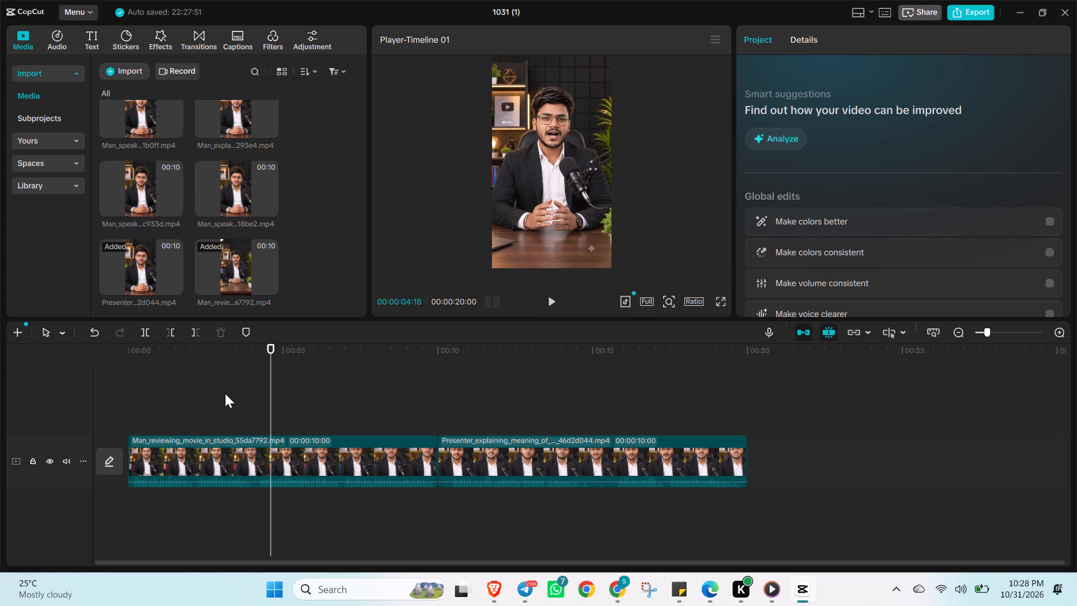
{"action": "left_click", "coordinate": [243, 397]}
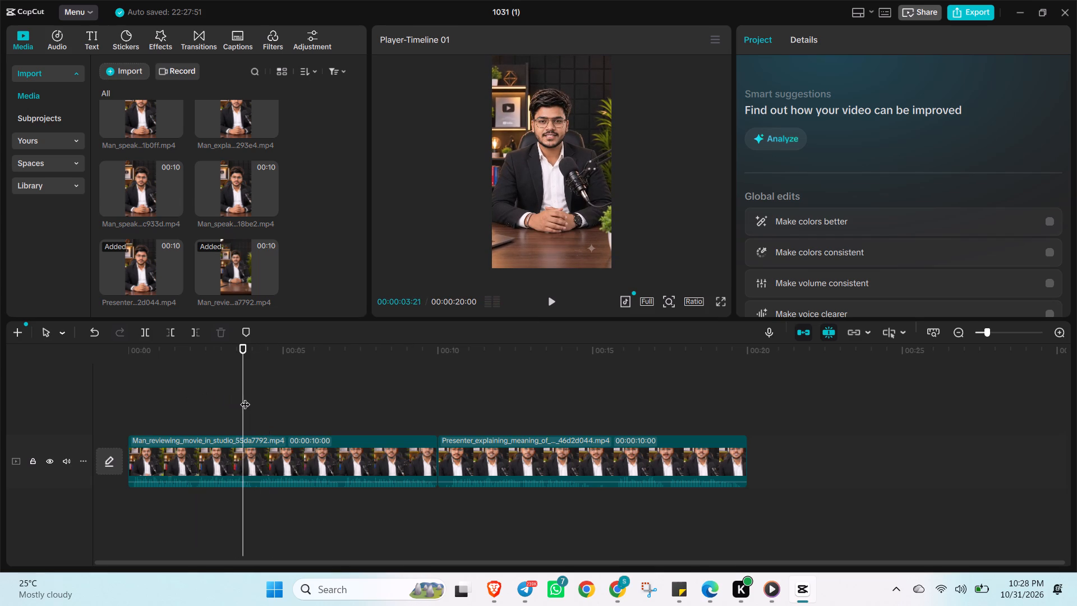
{"action": "left_click", "coordinate": [245, 397]}
{"action": "double_click", "coordinate": [245, 397]}
{"action": "left_click", "coordinate": [259, 399]}
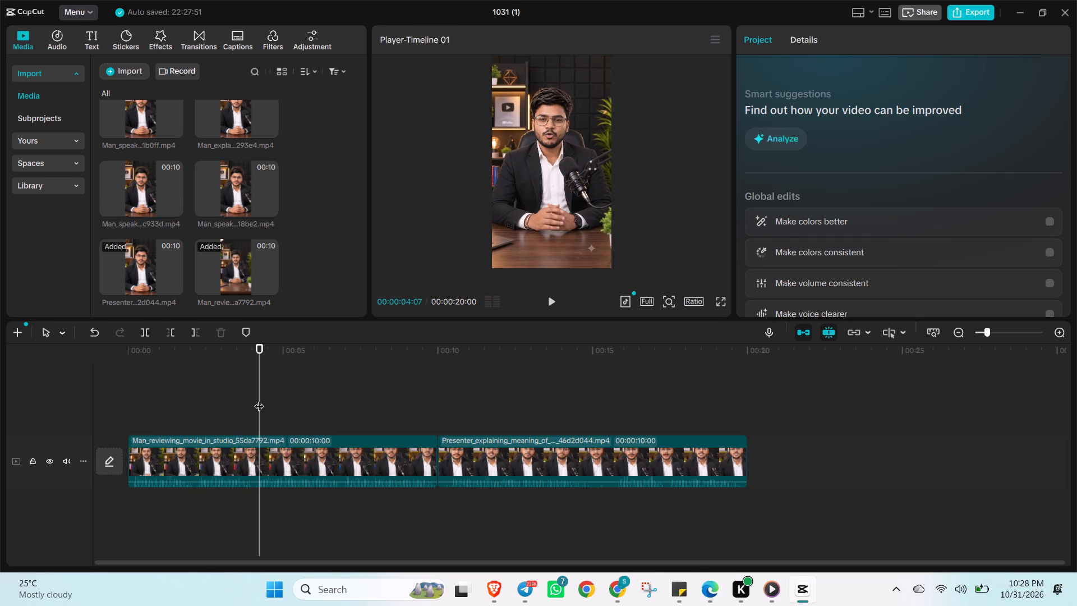
{"action": "key", "text": "space"}
{"action": "left_click", "coordinate": [259, 399]}
Play the timeline from 00:00 into the second clip with the Hindi script note open for comparison.
{"action": "left_click_drag", "start_coordinate": [254, 393], "coordinate": [152, 389]}
{"action": "left_click", "coordinate": [122, 403]}
{"action": "left_click_drag", "start_coordinate": [257, 416], "coordinate": [86, 410]}
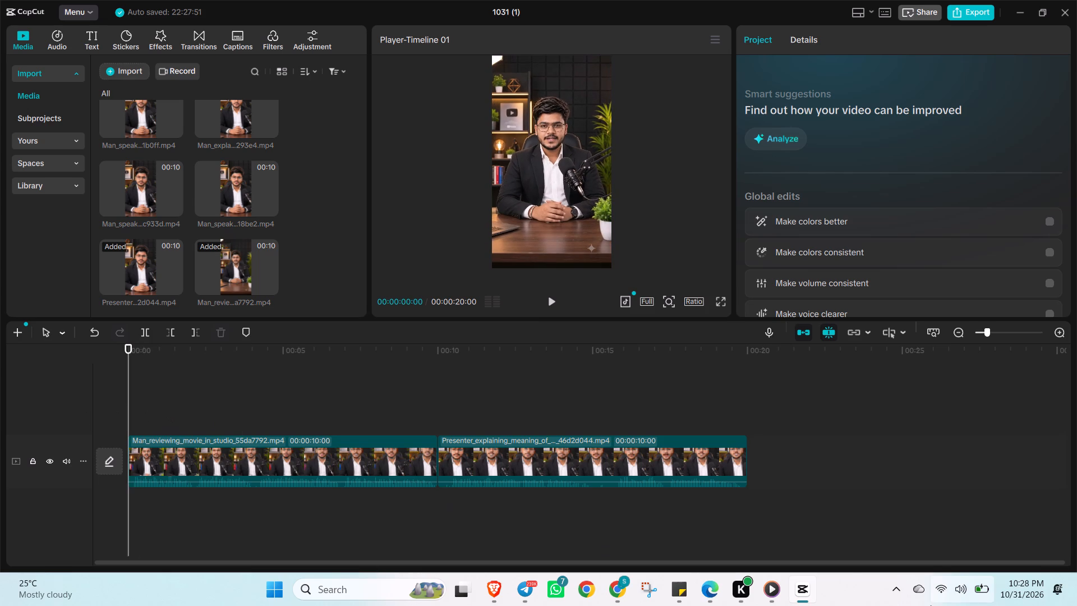
{"action": "left_click", "coordinate": [553, 302]}
{"action": "left_click", "coordinate": [690, 581]}
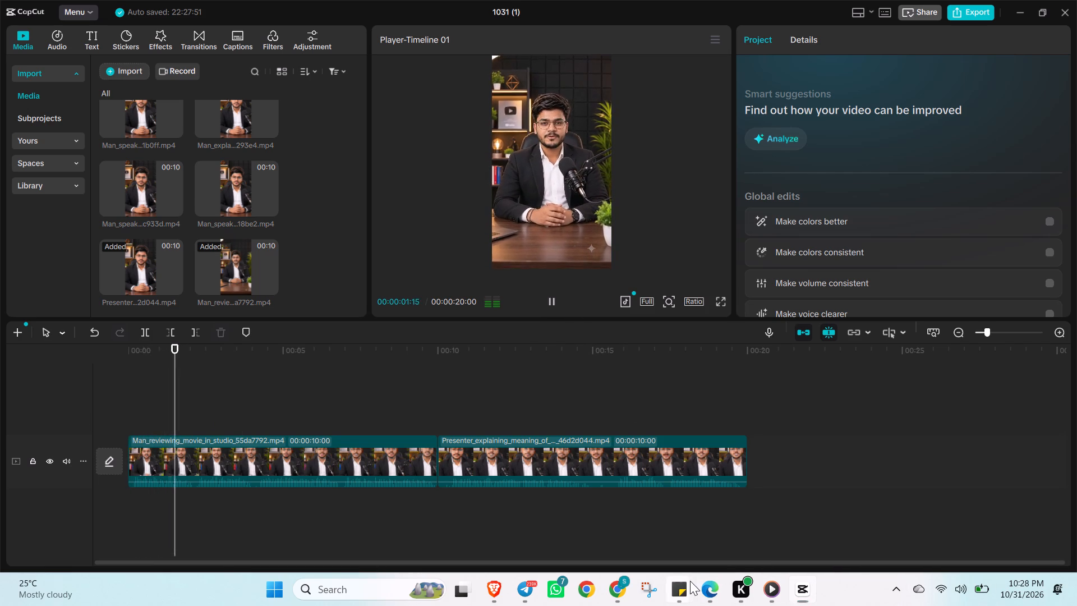
{"action": "left_click", "coordinate": [668, 586]}
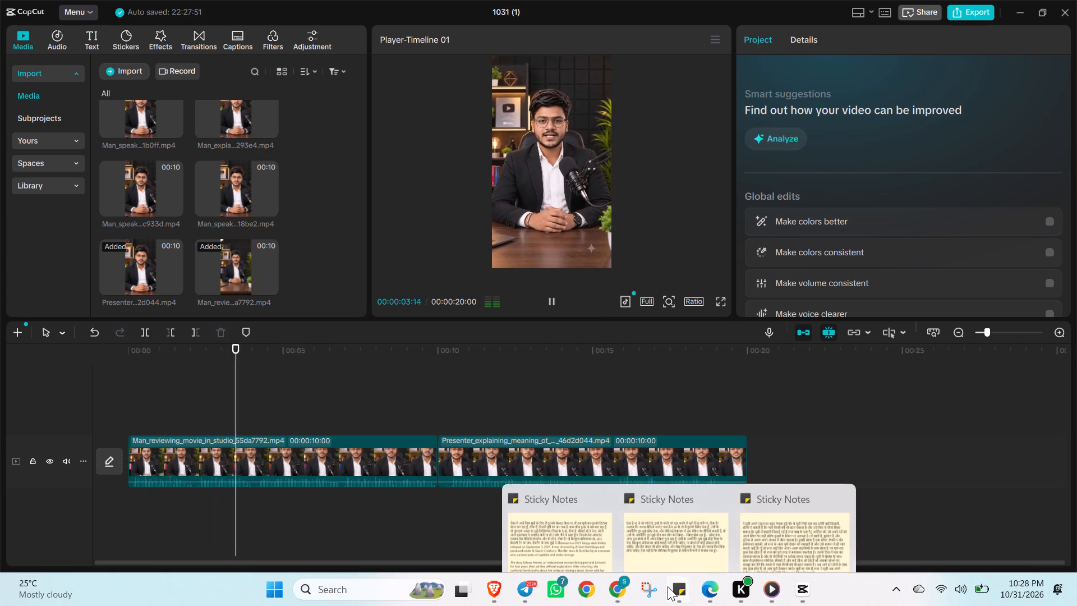
{"action": "left_click", "coordinate": [779, 521]}
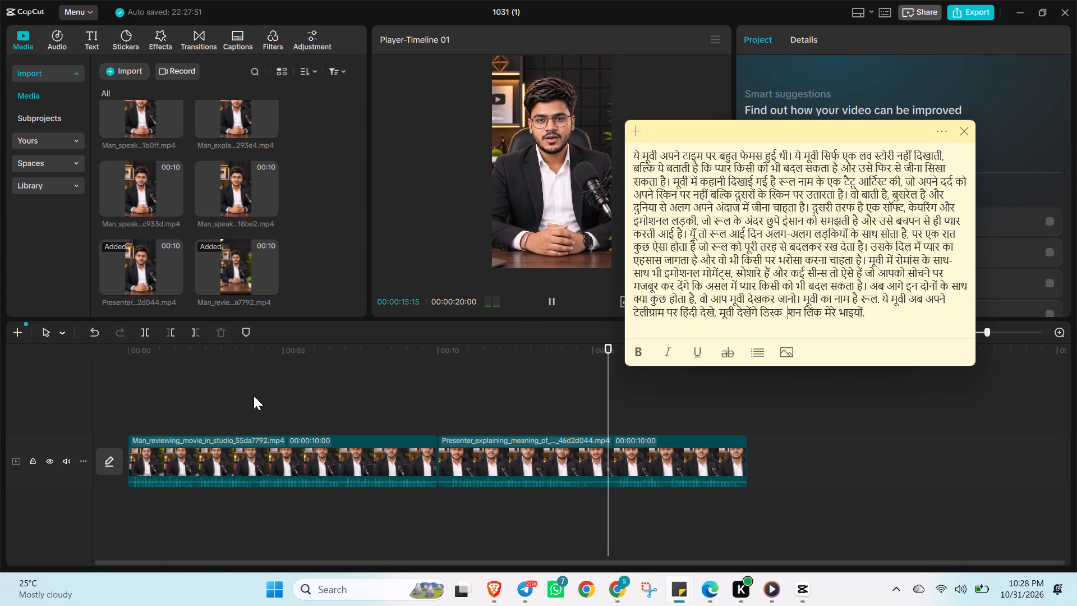
Replay the first clip from about 3 to 5 seconds and recheck it against the Hindi script note.
{"action": "left_click", "coordinate": [215, 392]}
{"action": "key", "text": "space"}
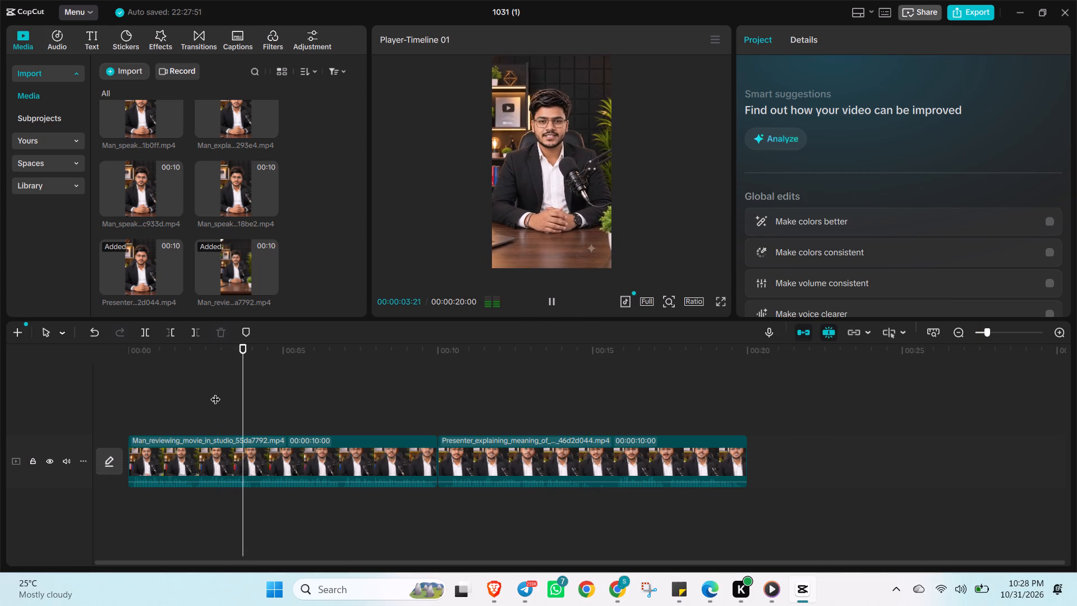
{"action": "key", "text": "space"}
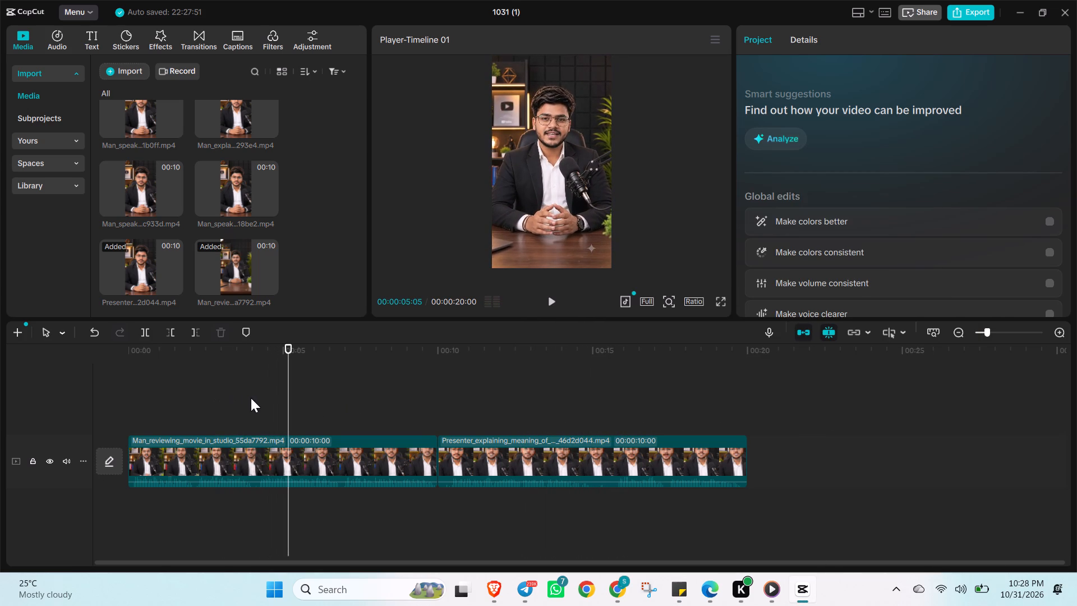
{"action": "left_click", "coordinate": [251, 398]}
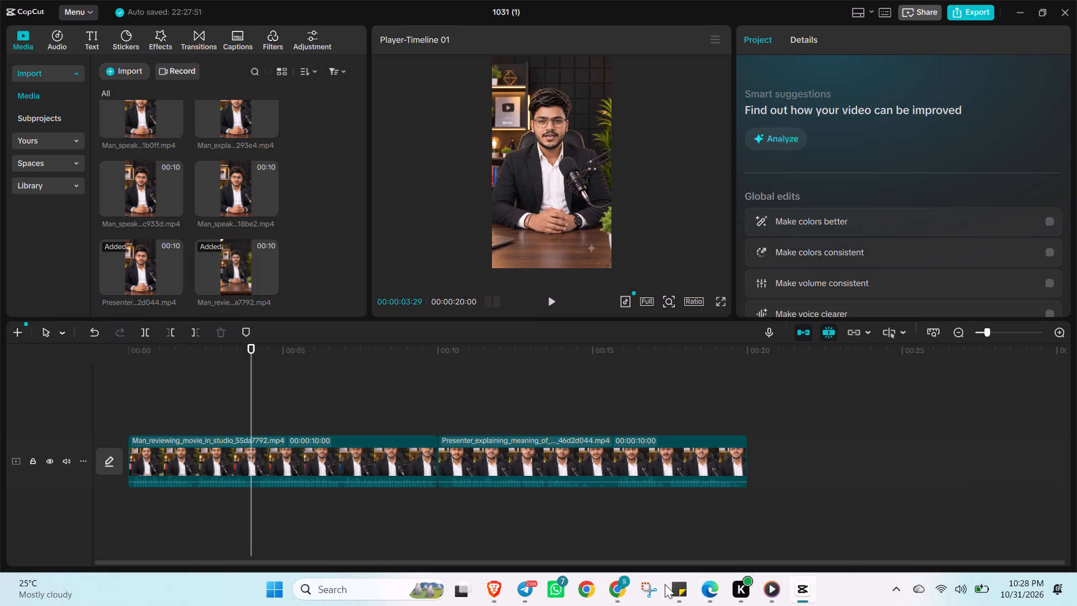
{"action": "left_click", "coordinate": [818, 535]}
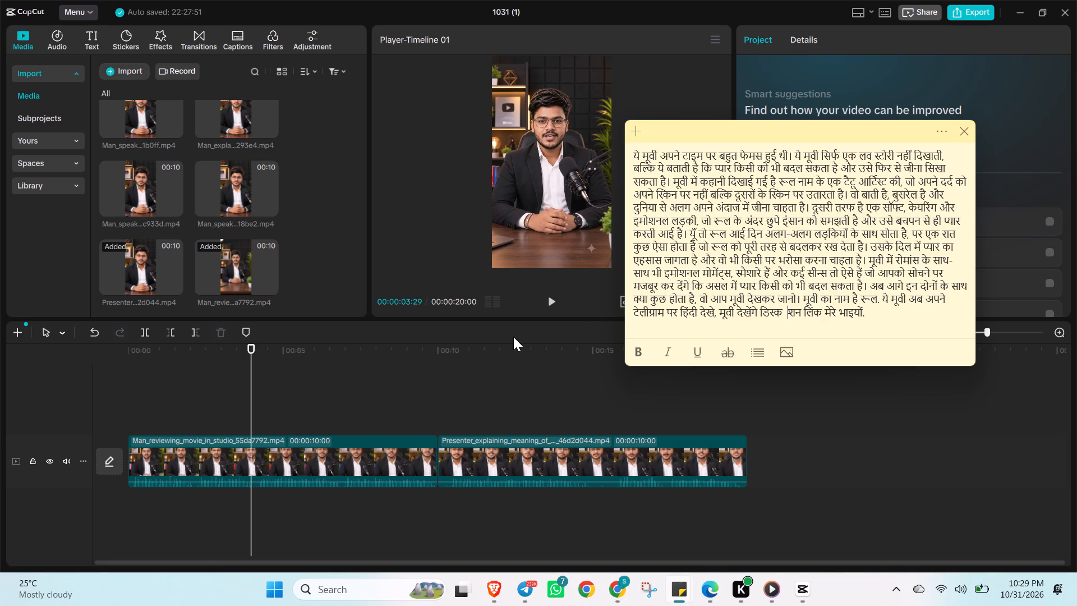
Replay the Presenter_explaining_meaning clip from about 10 to 15 seconds and check its spoken lines against the Hindi script note.
{"action": "left_click", "coordinate": [444, 402]}
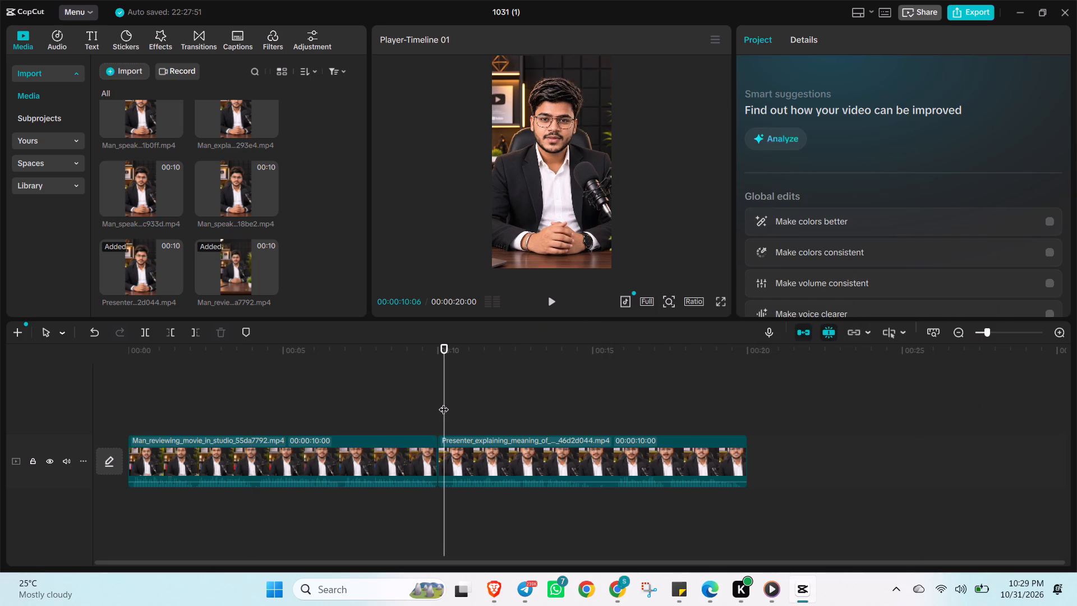
{"action": "left_click", "coordinate": [441, 403]}
{"action": "key", "text": "space"}
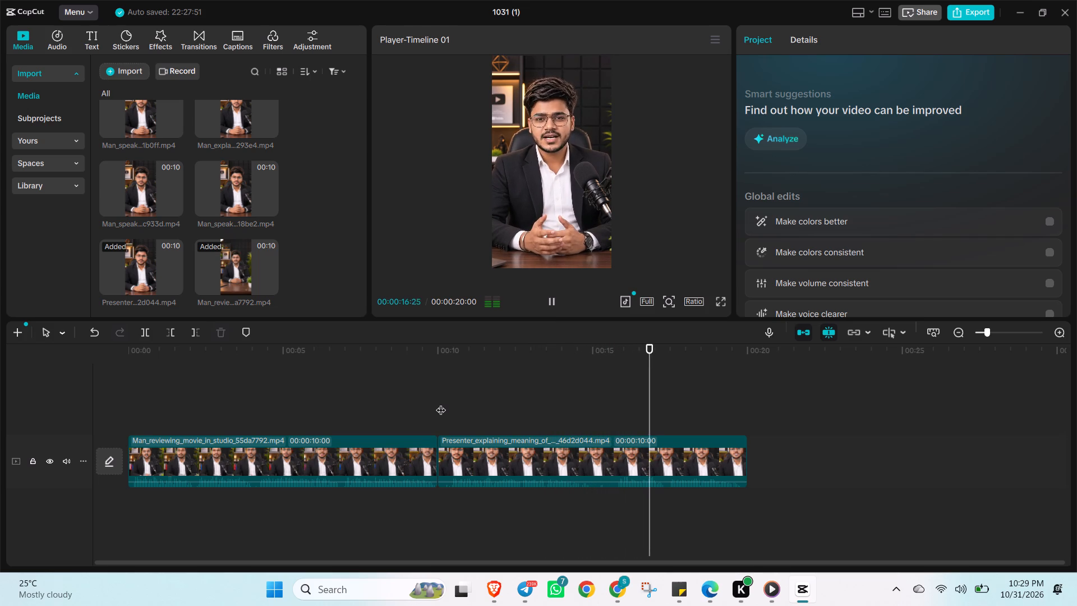
{"action": "left_click", "coordinate": [444, 406]}
{"action": "key", "text": "space"}
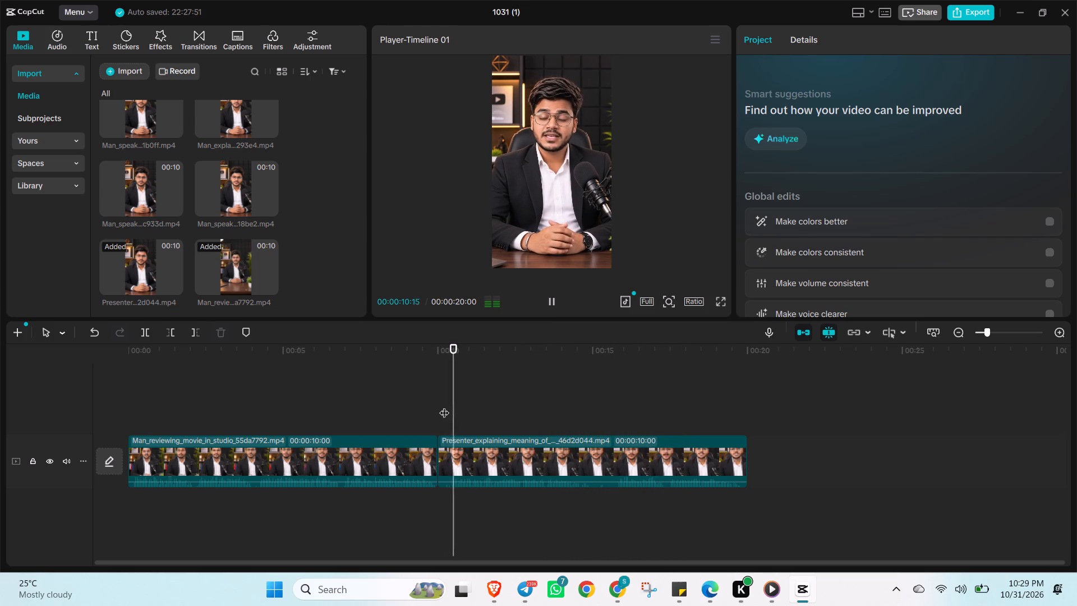
{"action": "key", "text": "space"}
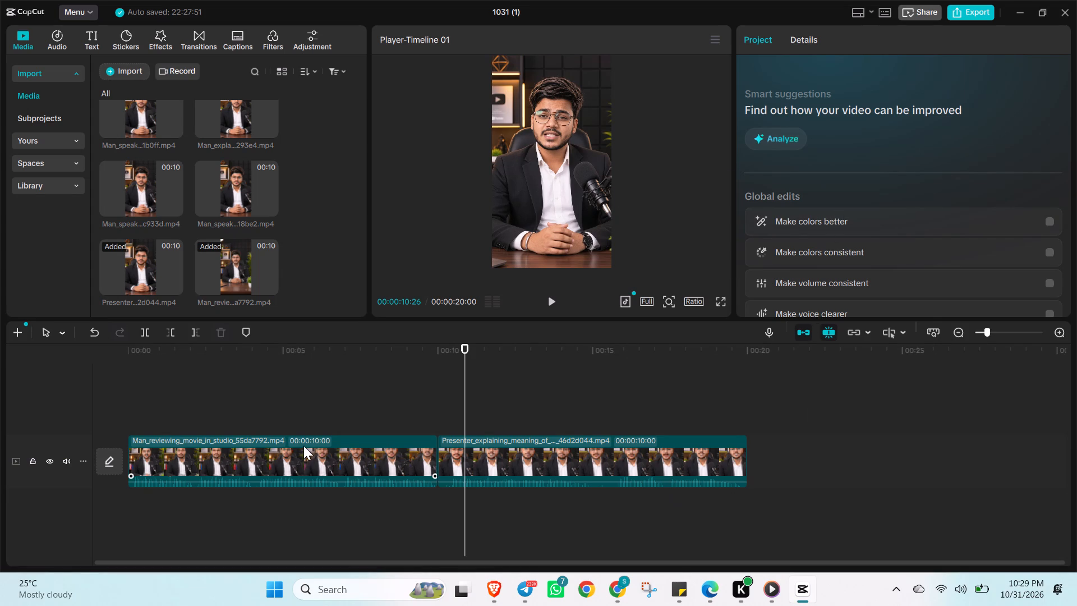
{"action": "left_click", "coordinate": [275, 419]}
{"action": "key", "text": "space"}
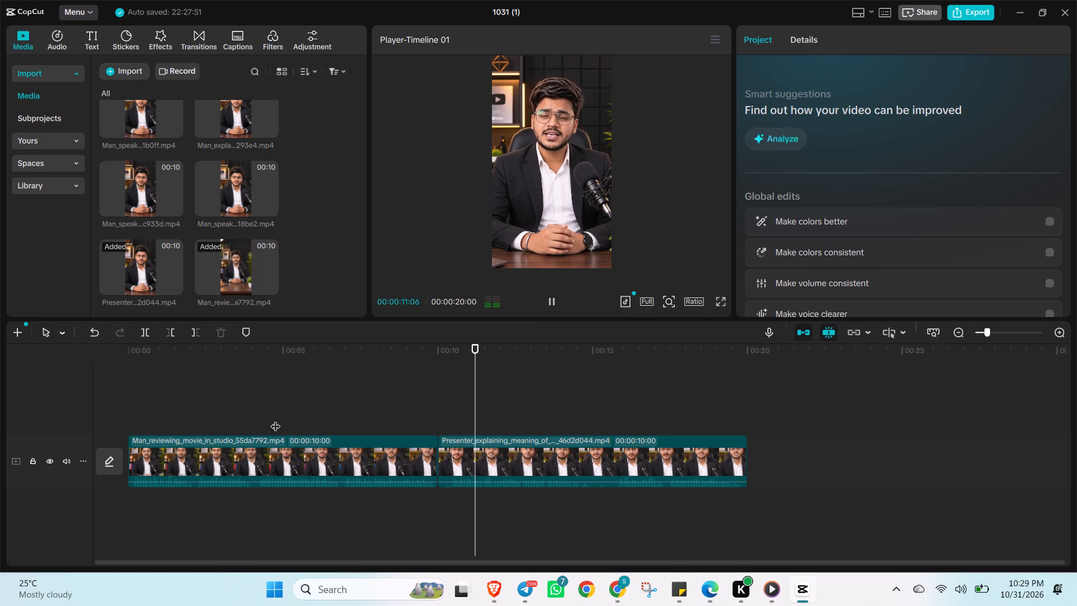
{"action": "key", "text": "space"}
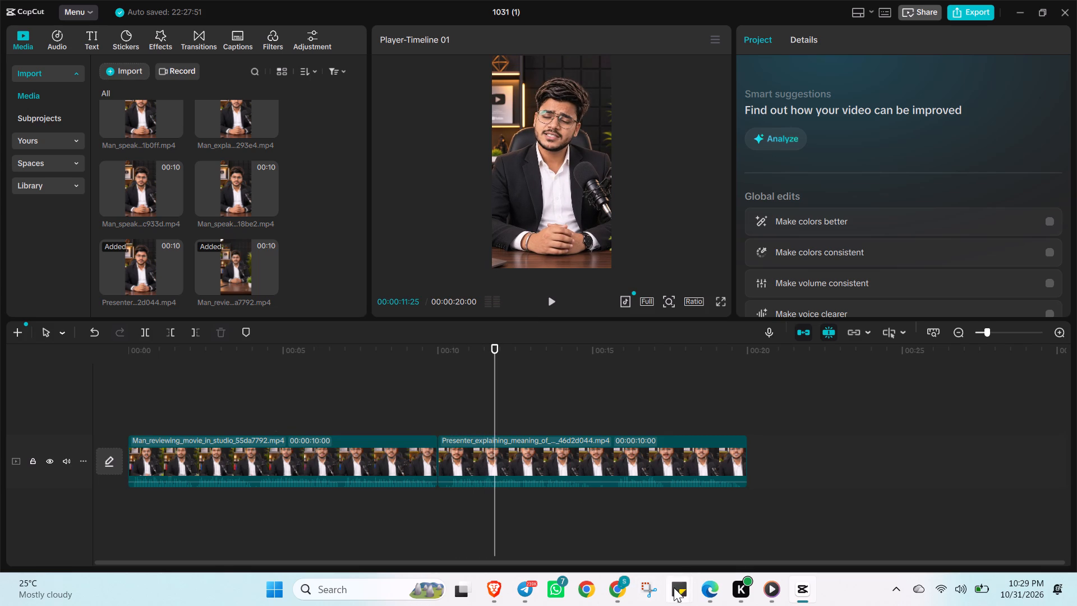
{"action": "left_click", "coordinate": [770, 538]}
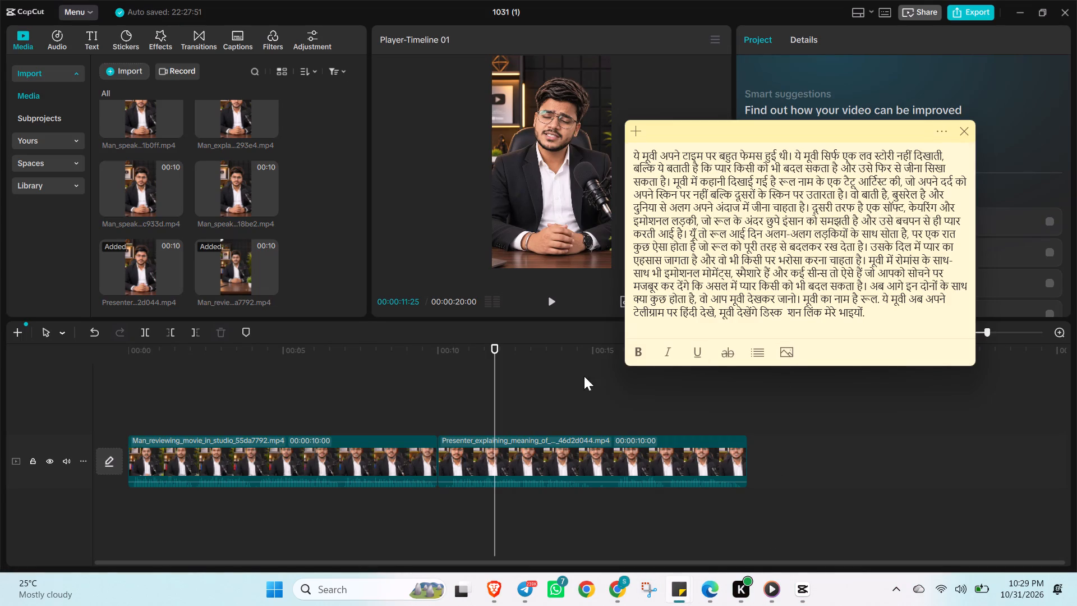
{"action": "left_click", "coordinate": [550, 307]}
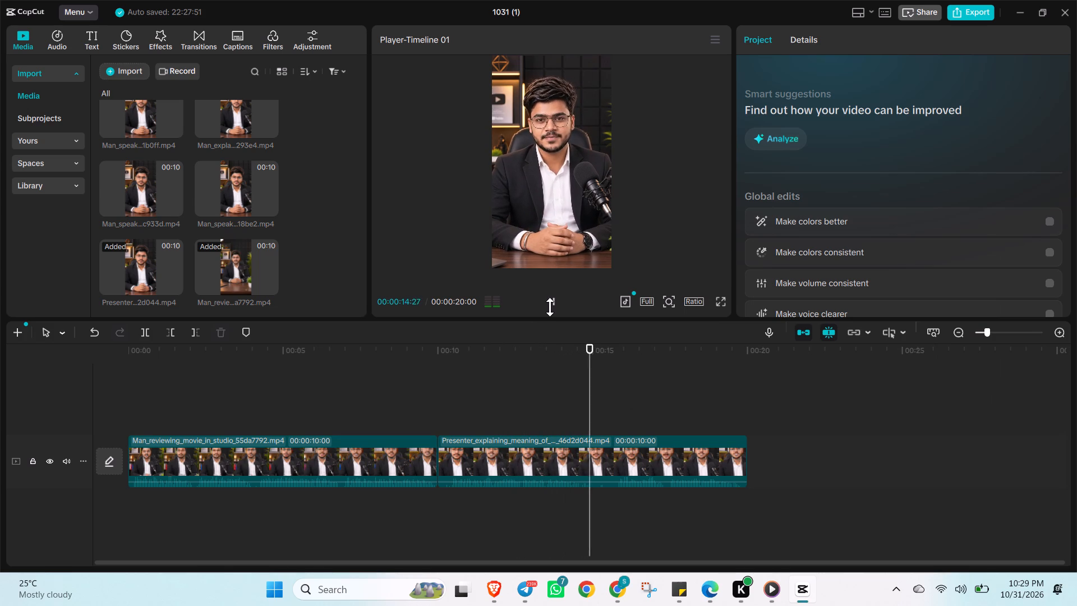
{"action": "key", "text": "space"}
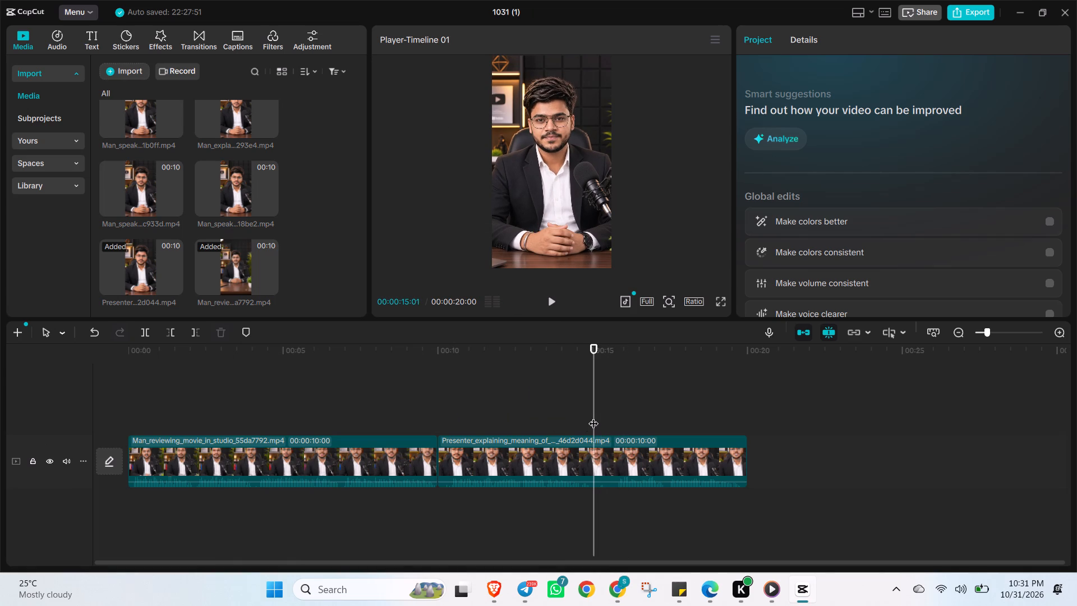
{"action": "left_click", "coordinate": [592, 415]}
{"action": "key", "text": "ctrl+b"}
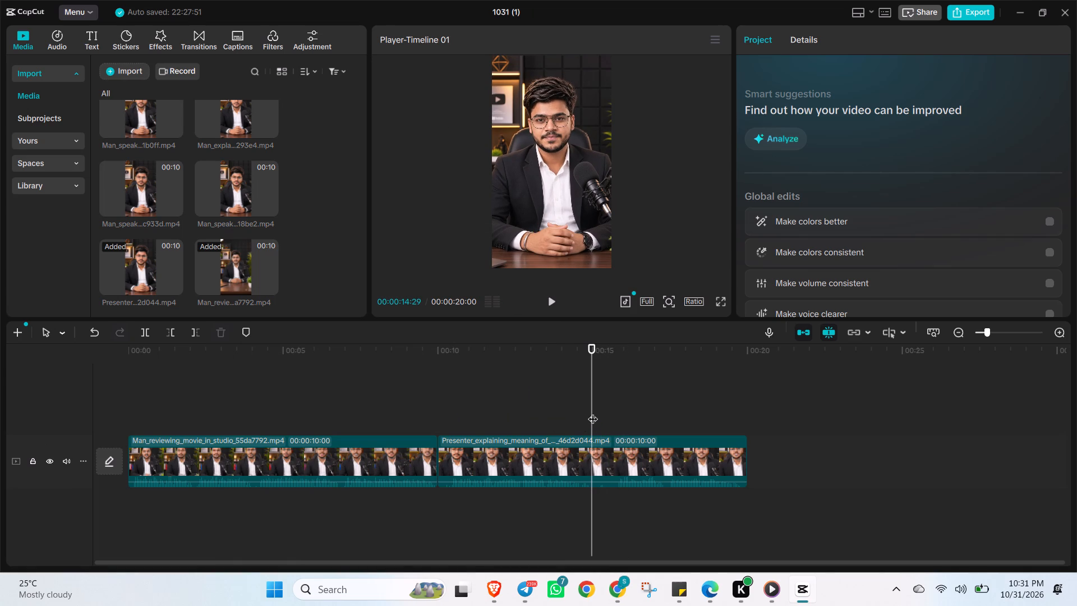
Play the Man_reviewing_movie_in_studio clip from about 3 seconds and split it at 00:00:04:02.
{"action": "left_click", "coordinate": [217, 410]}
{"action": "key", "text": "space"}
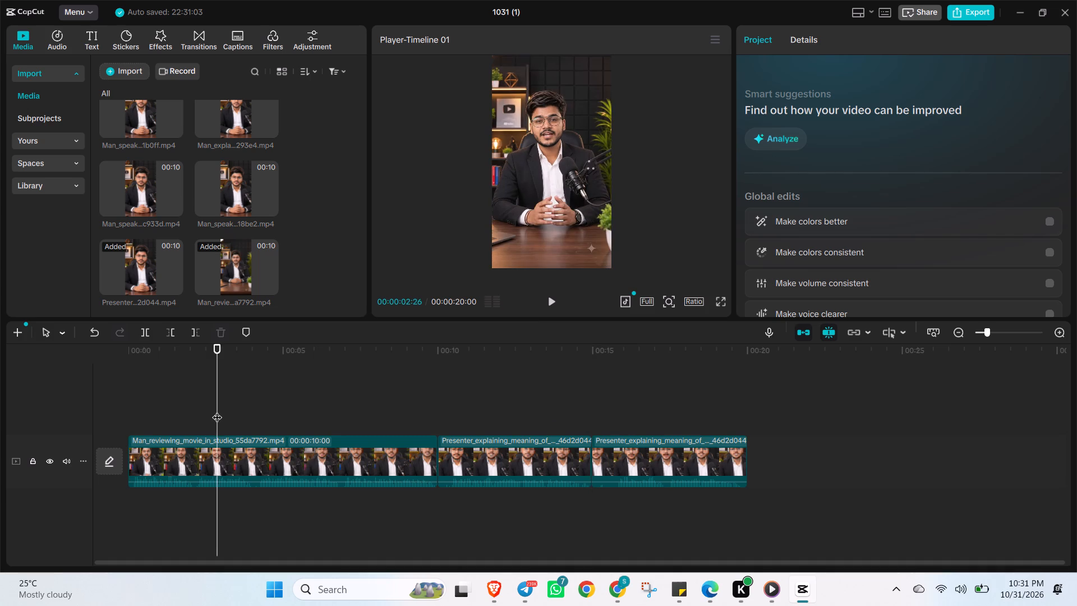
{"action": "key", "text": "space"}
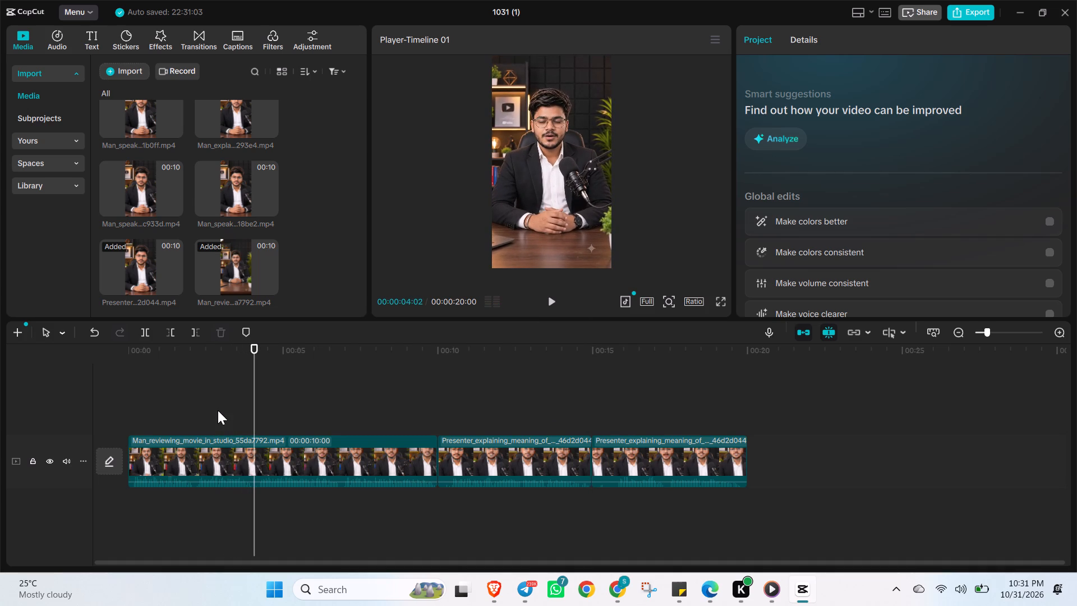
{"action": "key", "text": "ctrl+b"}
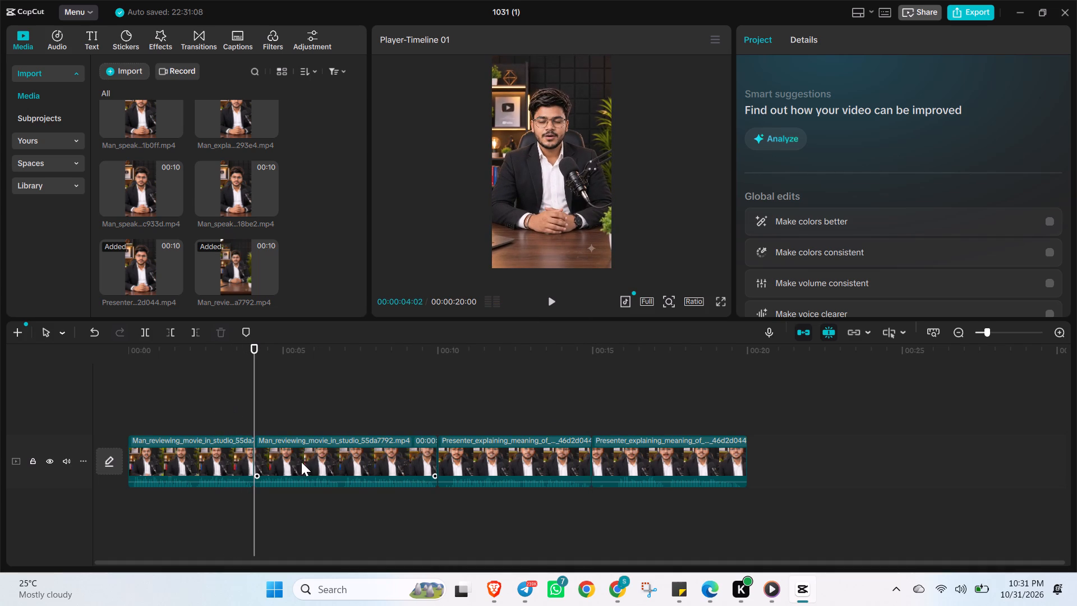
Move the second part of the Man_reviewing_movie_in_studio clip between the two Presenter_explaining_meaning pieces.
{"action": "left_click_drag", "start_coordinate": [301, 460], "coordinate": [510, 480]}
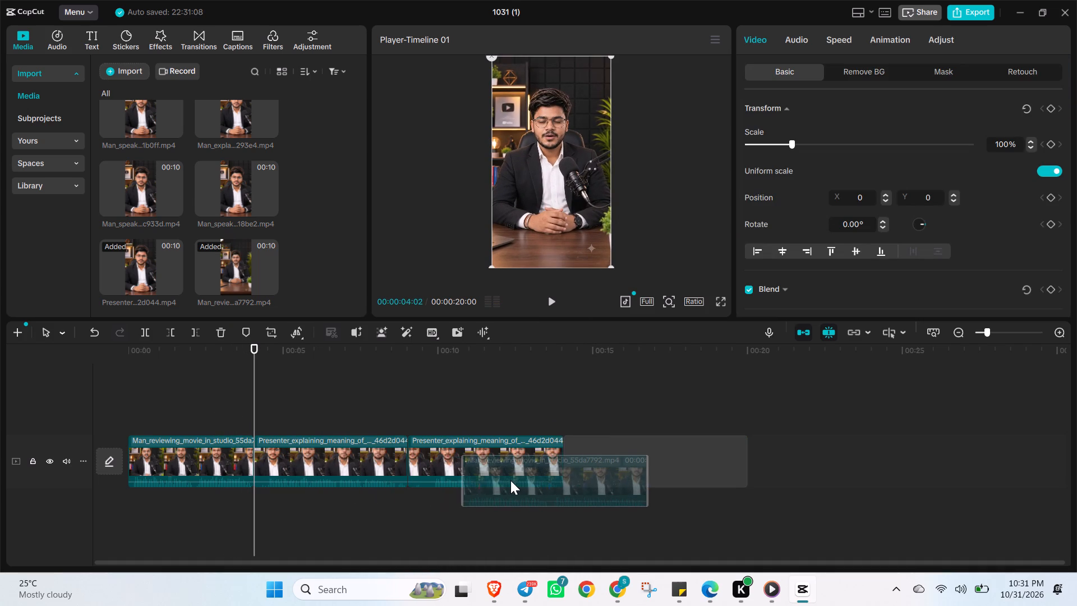
{"action": "left_click_drag", "start_coordinate": [510, 480], "coordinate": [449, 474]}
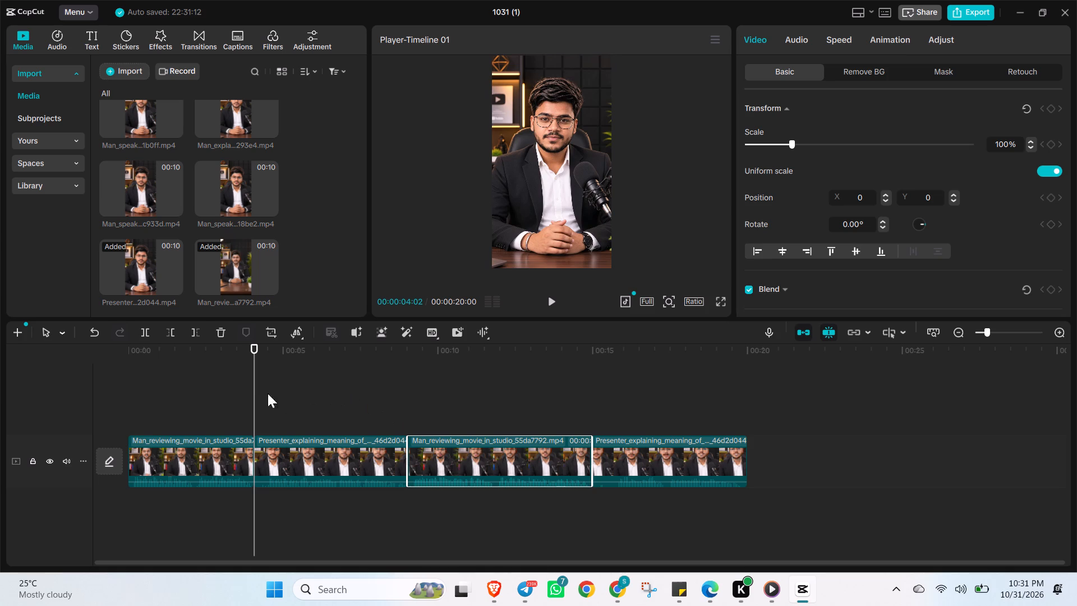
Play the reordered timeline from about 2 seconds to the end and replay it from the start to about 9 seconds.
{"action": "left_click", "coordinate": [194, 392]}
{"action": "key", "text": "space"}
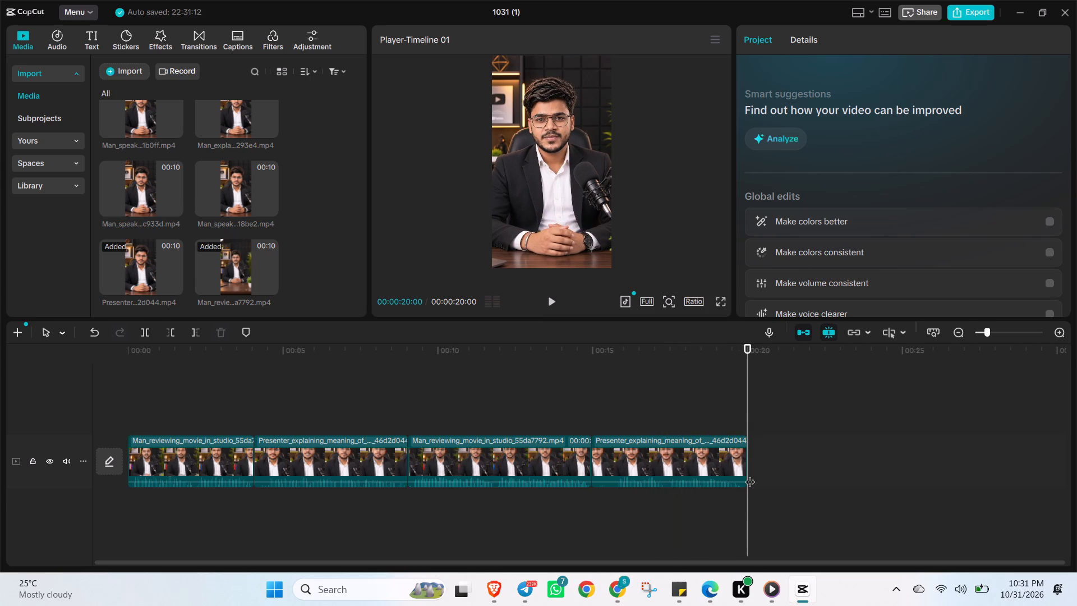
{"action": "left_click_drag", "start_coordinate": [750, 414], "coordinate": [116, 359]}
{"action": "key", "text": "space"}
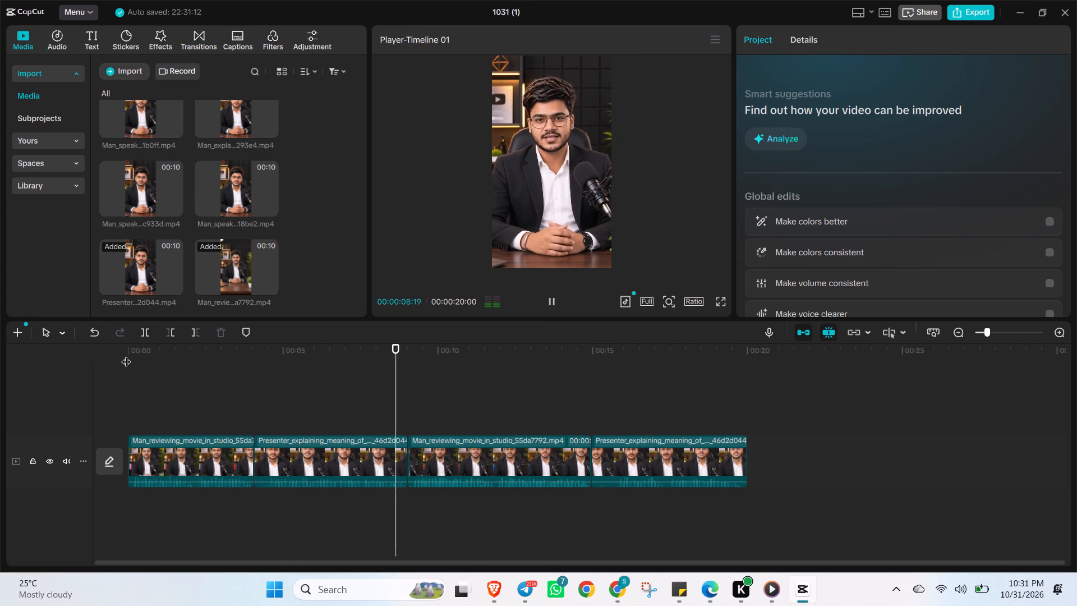
{"action": "key", "text": "space"}
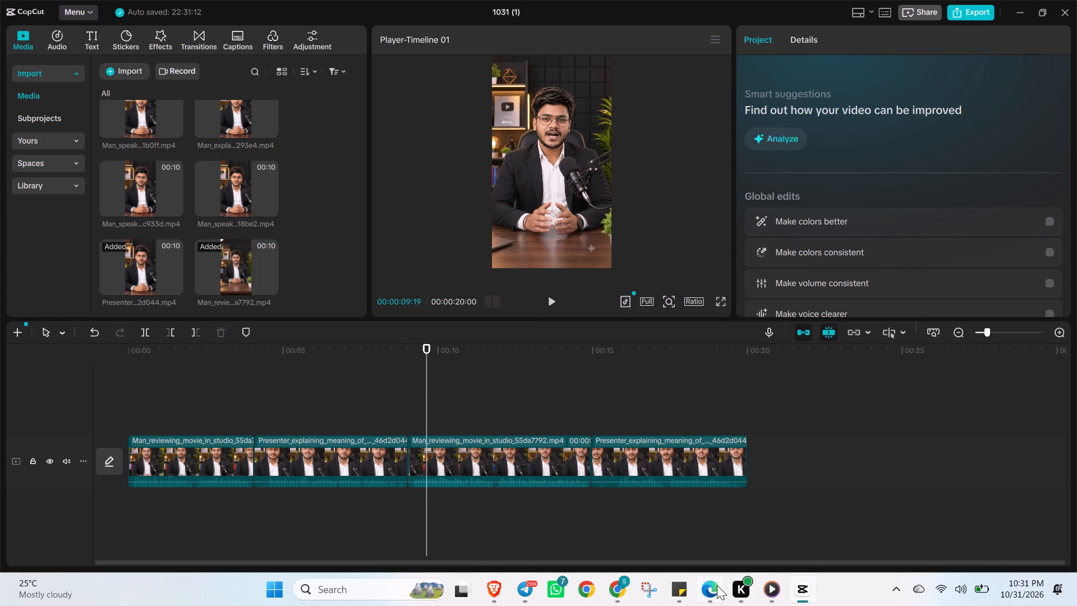
Open the Hindi script sticky note and compare it with the narration from about 9 seconds to the timeline's end.
{"action": "left_click", "coordinate": [688, 585]}
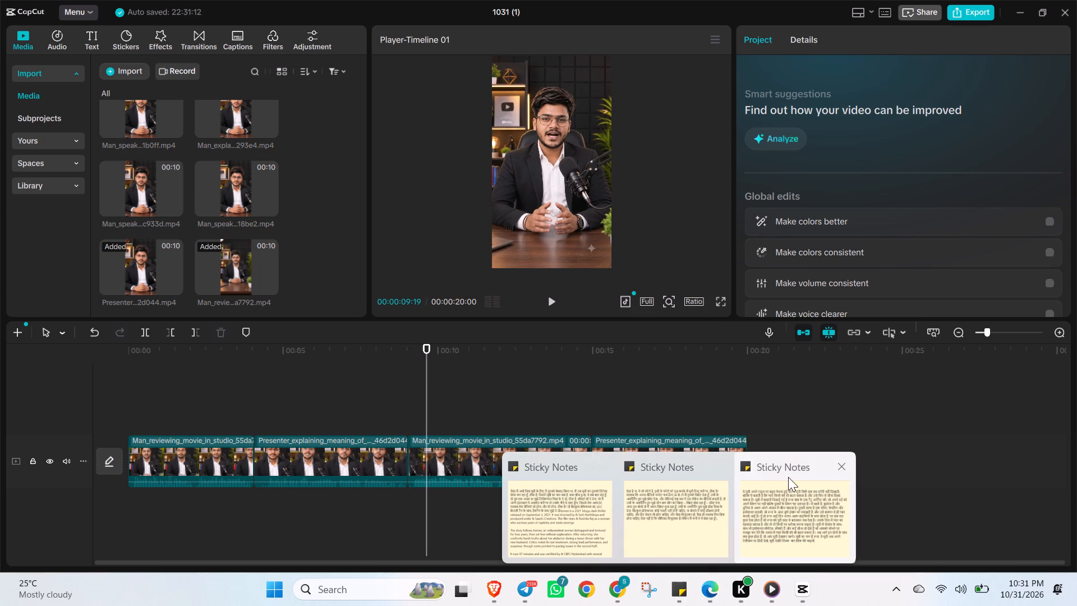
{"action": "left_click", "coordinate": [788, 477]}
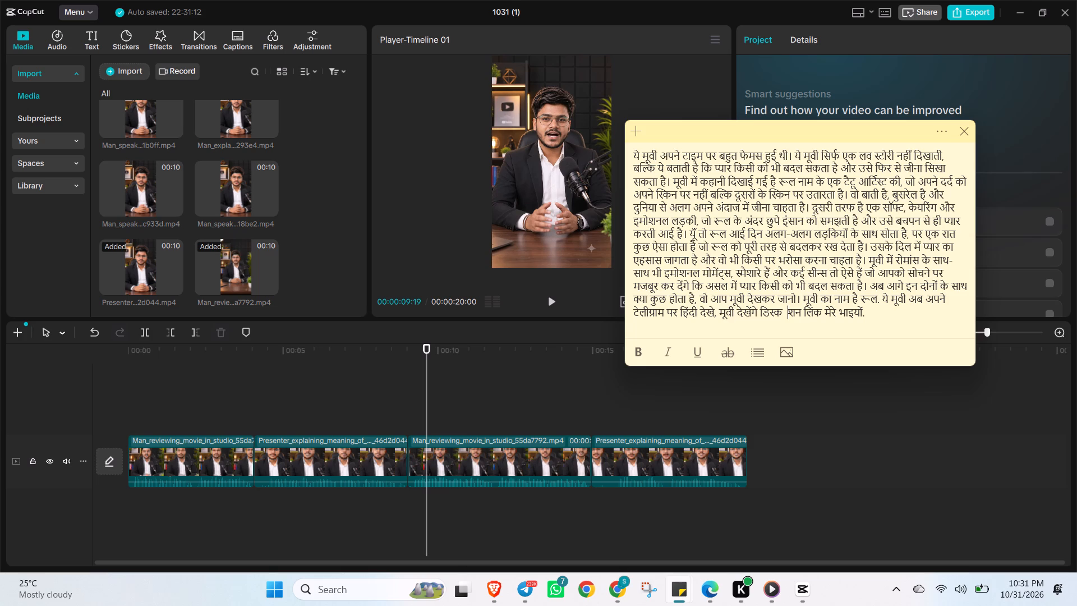
{"action": "key", "text": "space"}
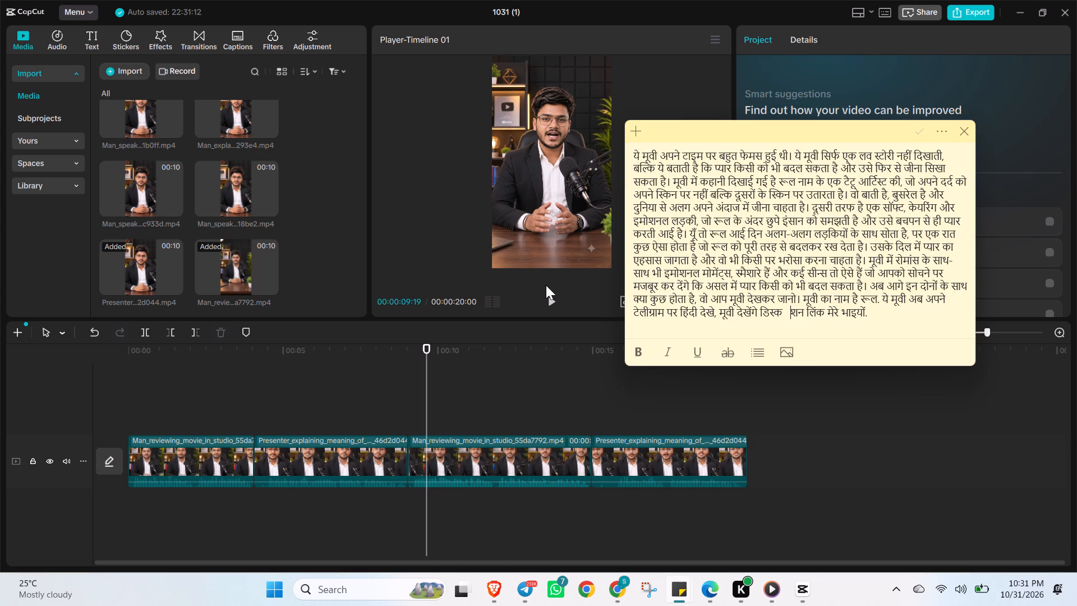
{"action": "left_click", "coordinate": [546, 297]}
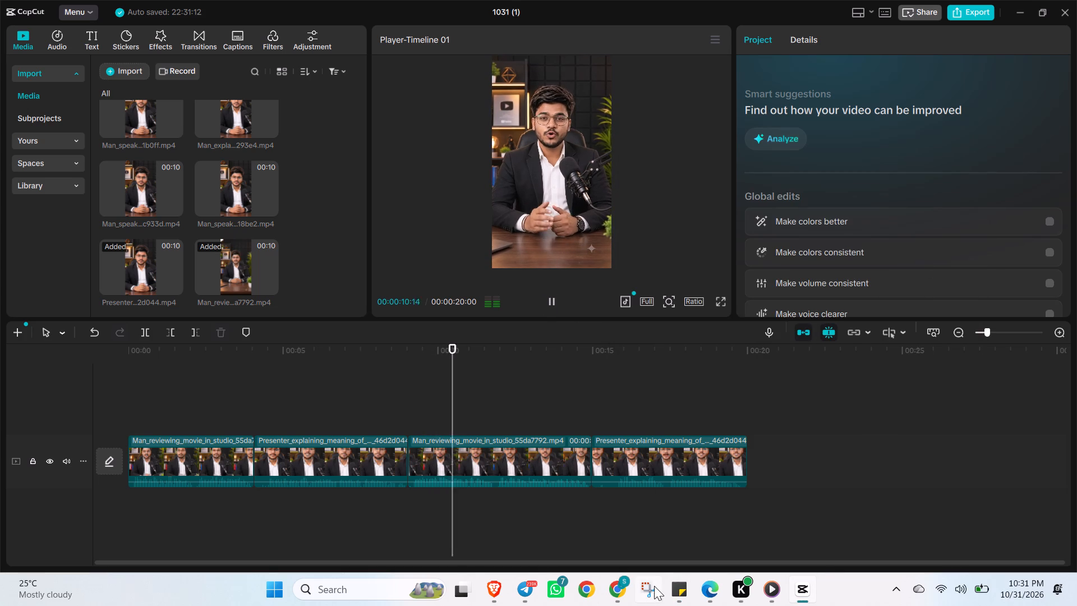
{"action": "left_click", "coordinate": [684, 584]}
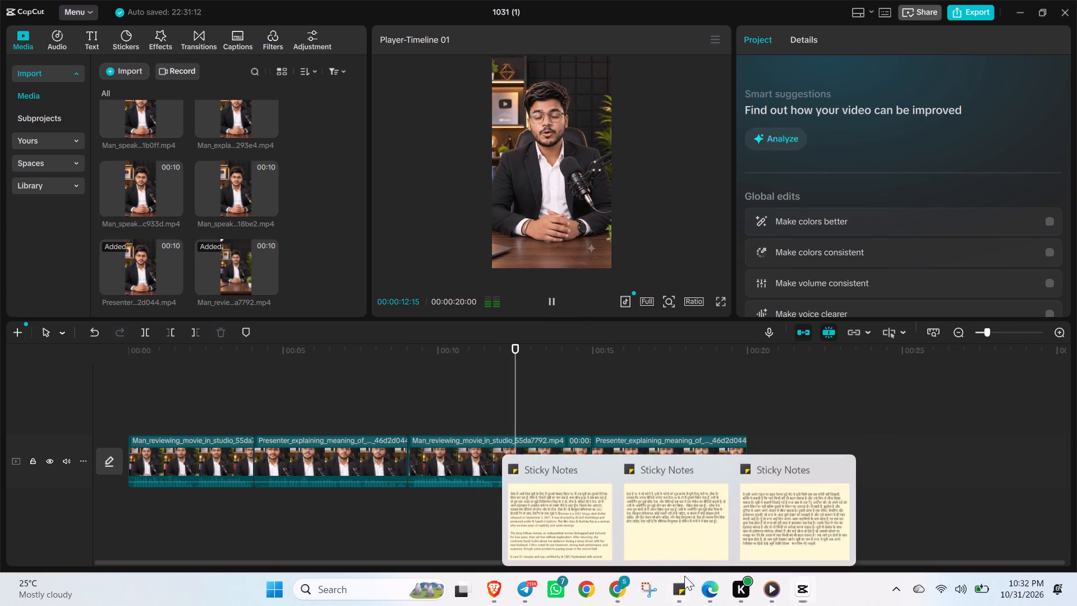
{"action": "left_click", "coordinate": [762, 519]}
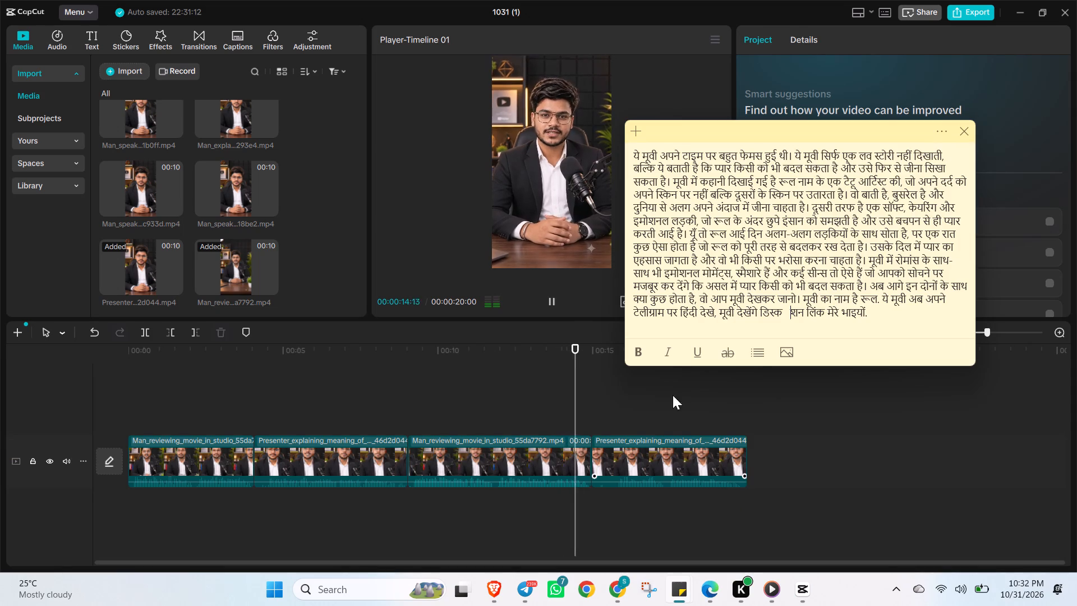
{"action": "key", "text": "space"}
{"action": "key", "text": "space"}
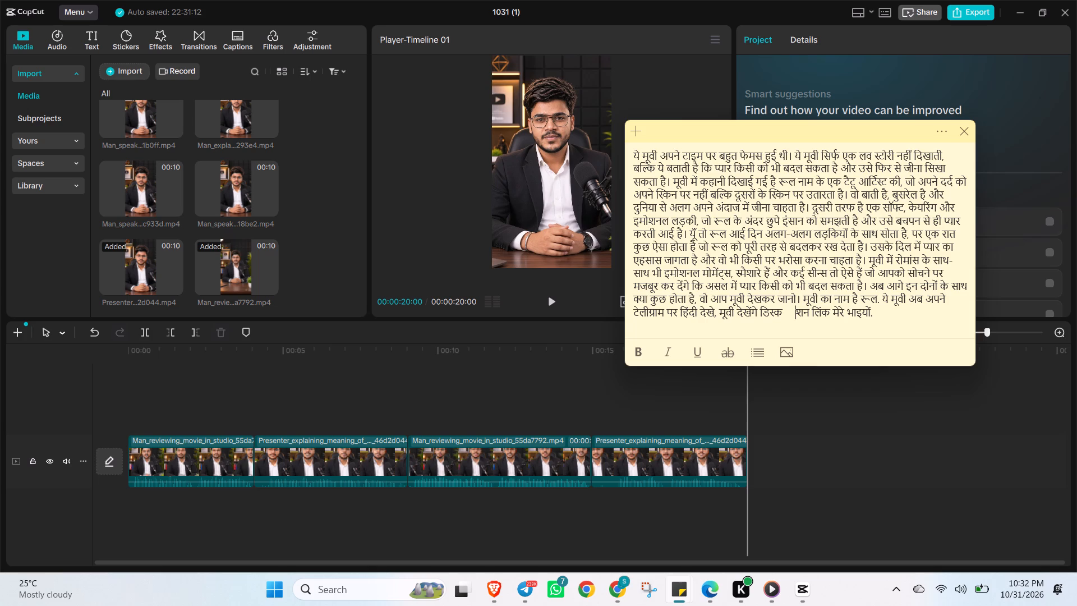
{"action": "key", "text": "space"}
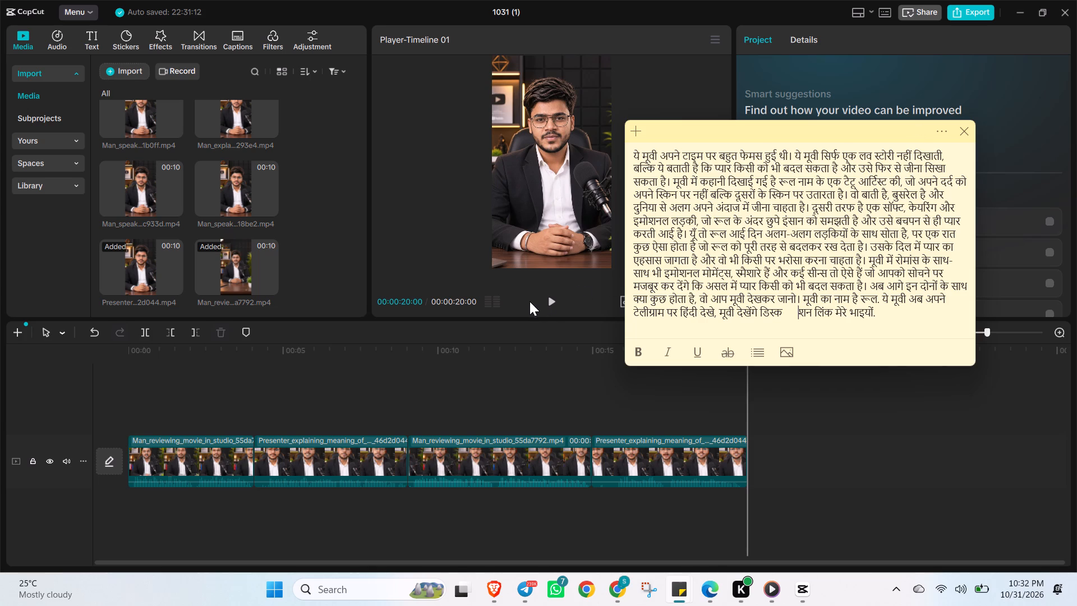
{"action": "left_click", "coordinate": [554, 301]}
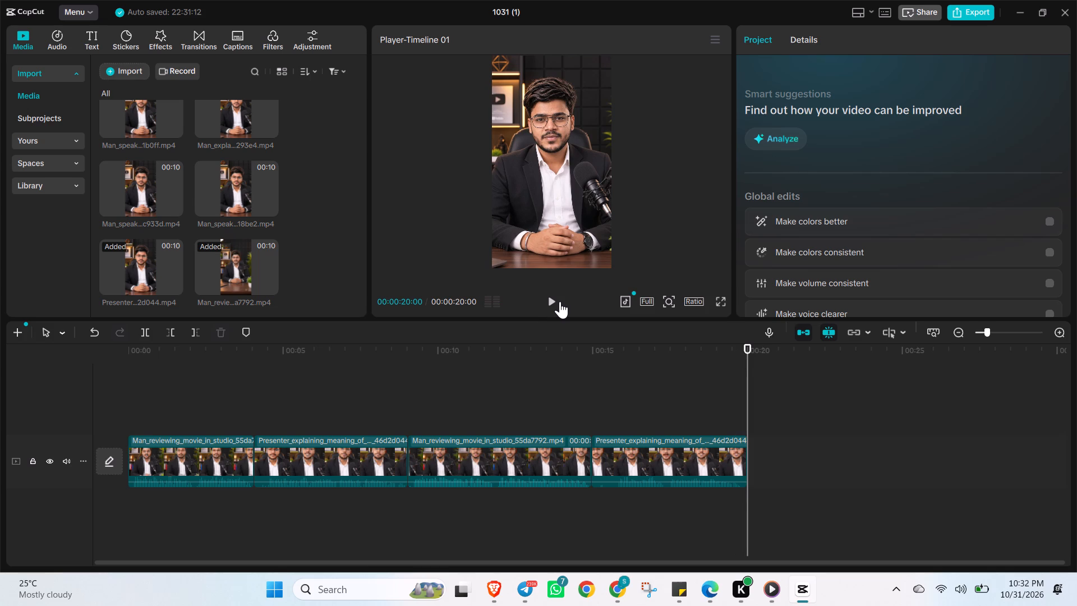
{"action": "left_click", "coordinate": [666, 595]}
{"action": "left_click", "coordinate": [827, 503]}
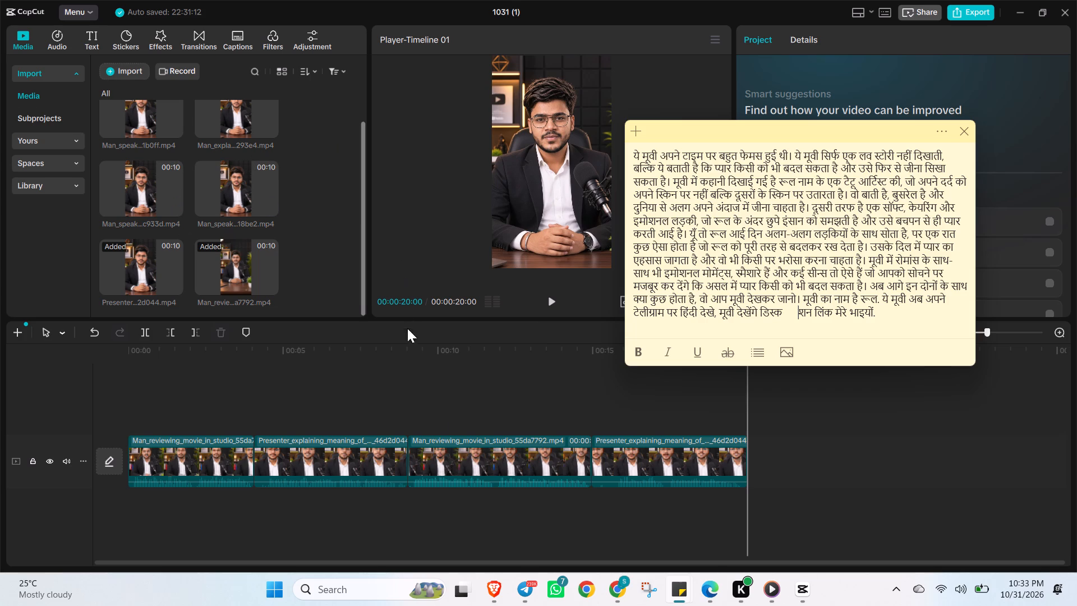
Replay the whole timeline from the beginning while following the narration in the Hindi script note.
{"action": "left_click", "coordinate": [402, 400]}
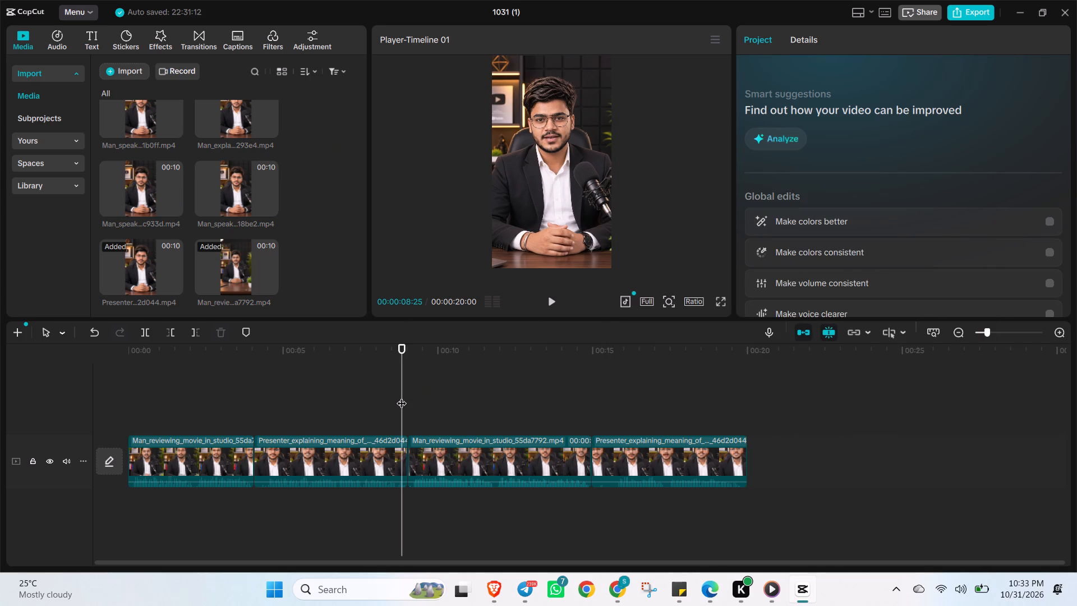
{"action": "left_click", "coordinate": [148, 407]}
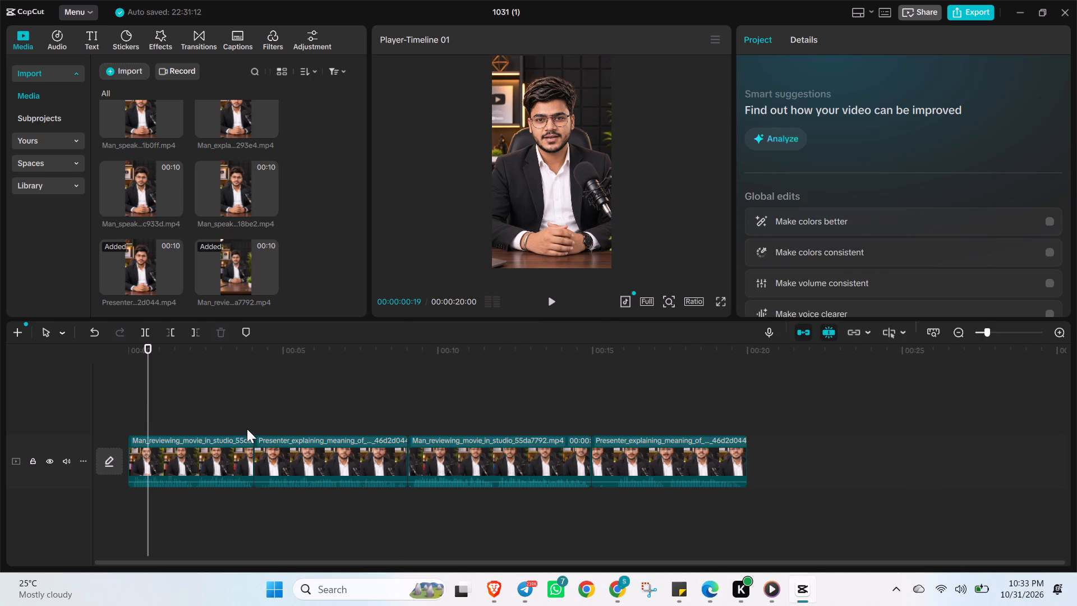
{"action": "left_click", "coordinate": [118, 410]}
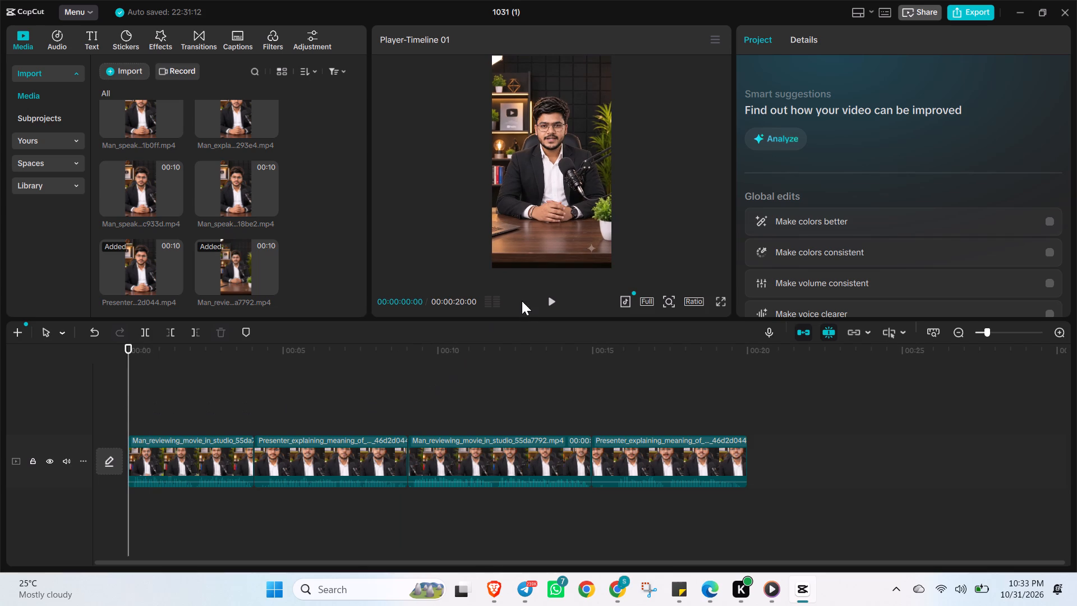
{"action": "left_click", "coordinate": [554, 299]}
{"action": "left_click", "coordinate": [678, 580]}
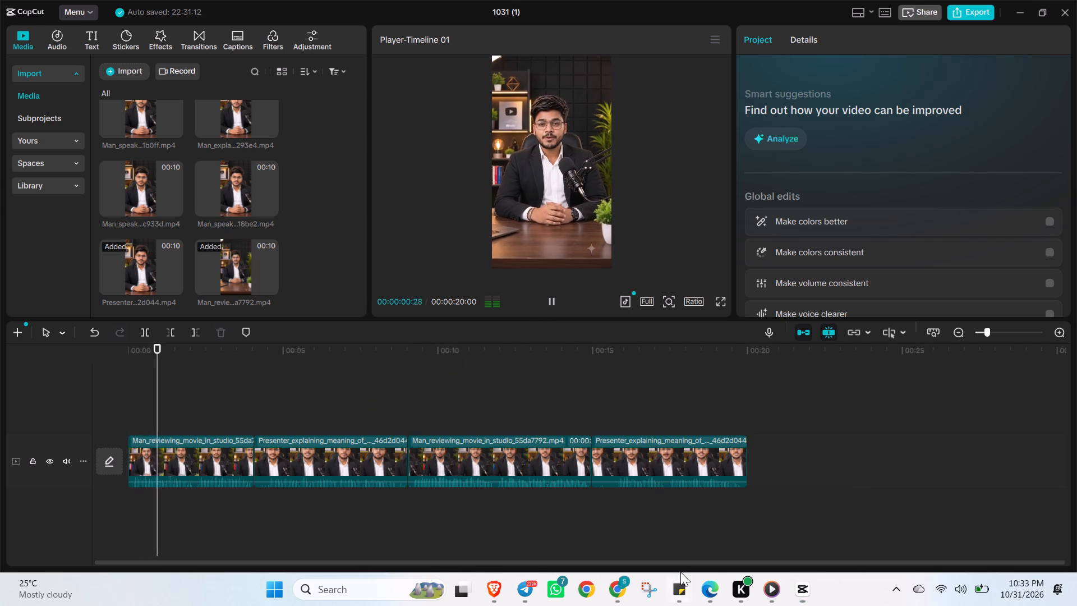
{"action": "left_click", "coordinate": [773, 531]}
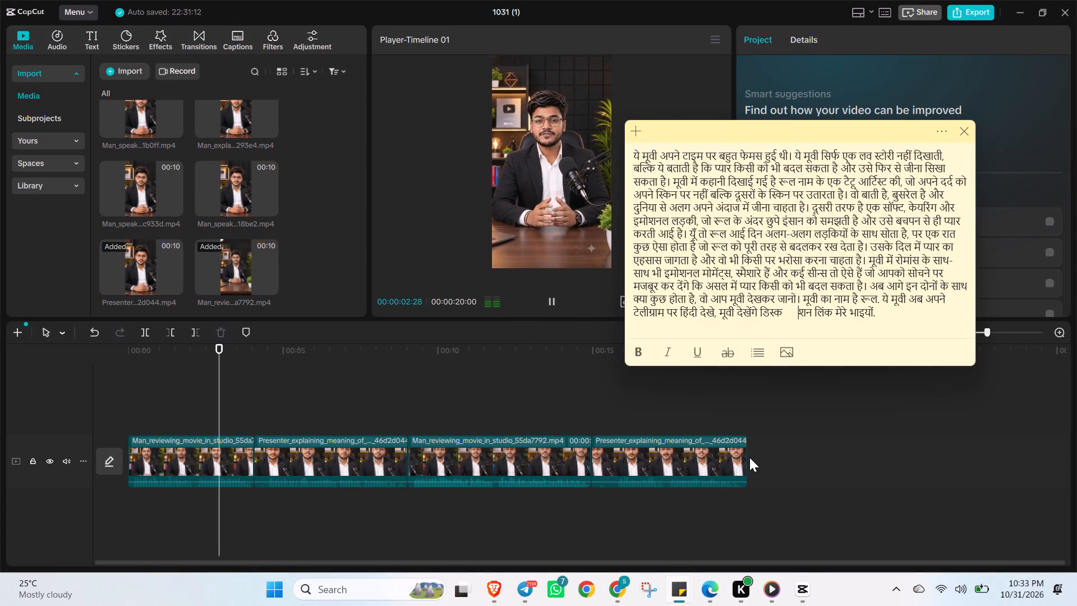
{"action": "key", "text": "space"}
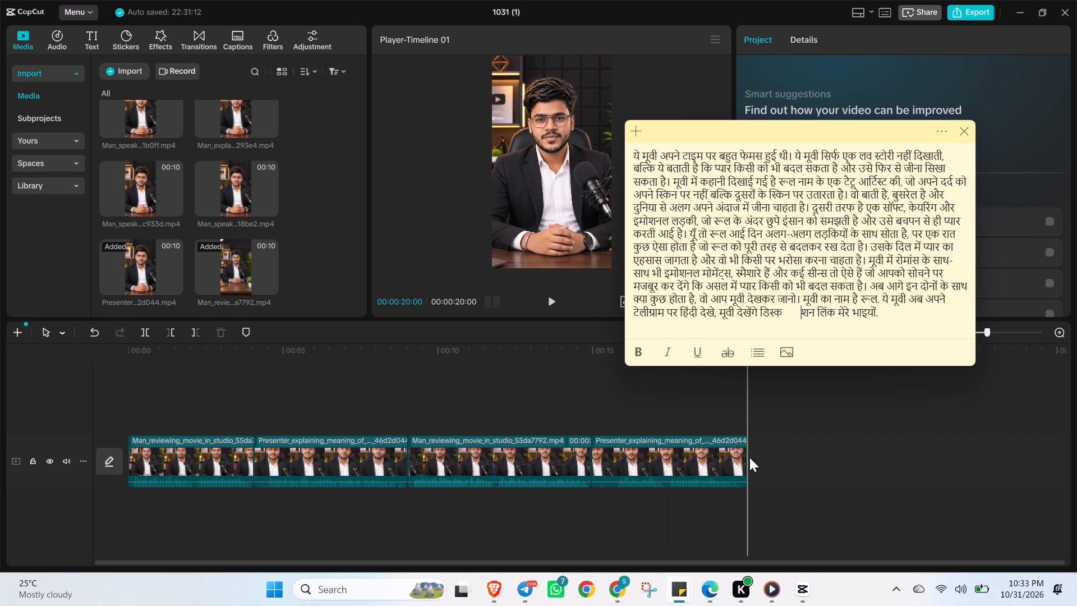
Append the Man_speaking_Hindi_dialogue_90018be2 clip at 00:00:20:00 after the last segment and play it through.
{"action": "left_click", "coordinate": [126, 187]}
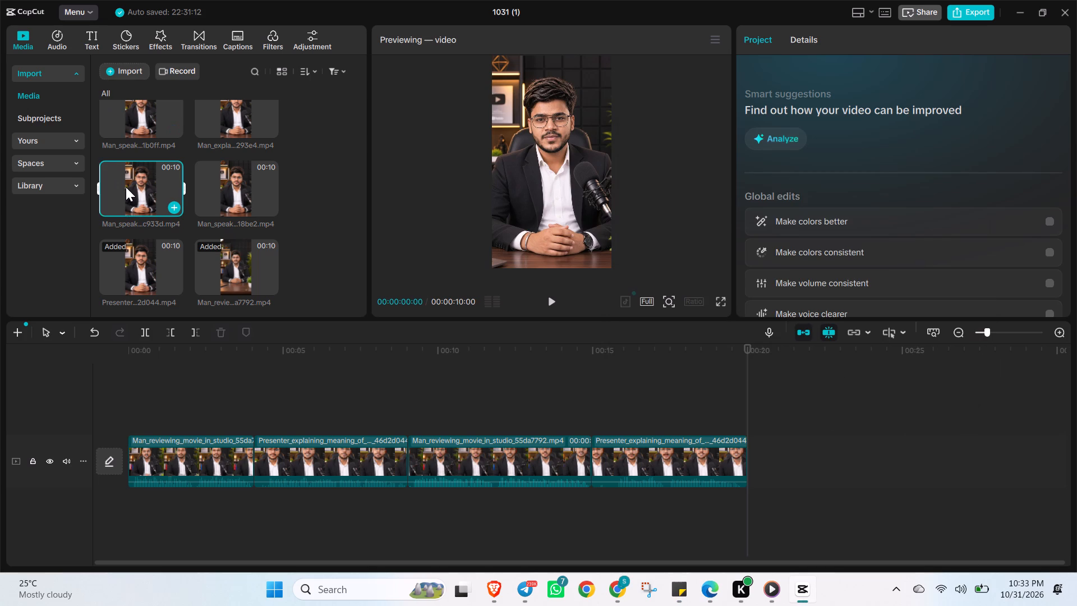
{"action": "left_click", "coordinate": [256, 186]}
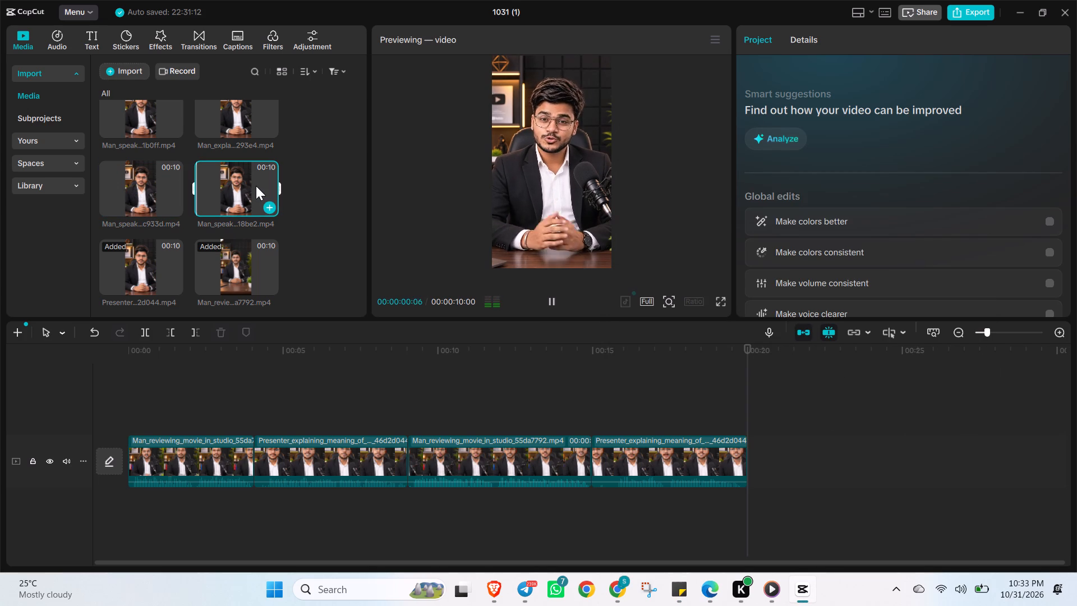
{"action": "left_click_drag", "start_coordinate": [243, 187], "coordinate": [620, 350]}
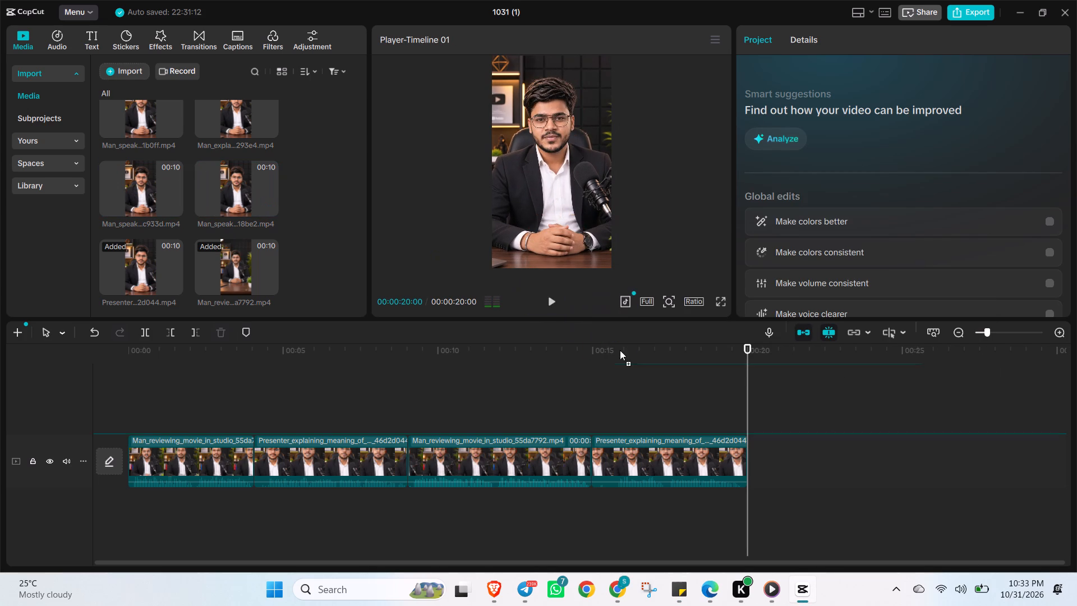
{"action": "left_click_drag", "start_coordinate": [620, 350], "coordinate": [766, 463]}
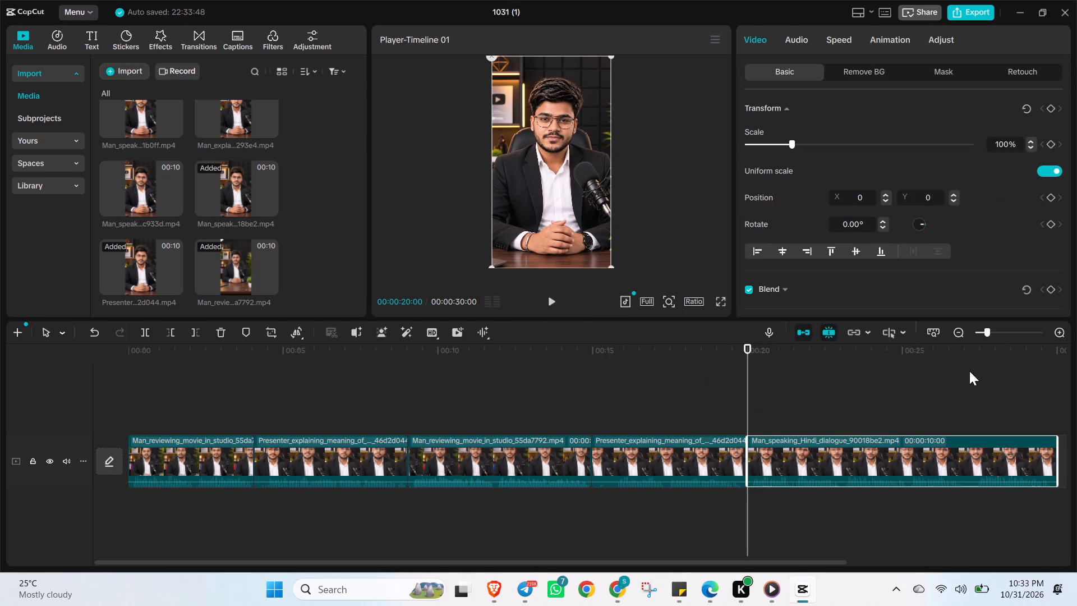
{"action": "left_click", "coordinate": [978, 339]}
{"action": "left_click", "coordinate": [978, 328]}
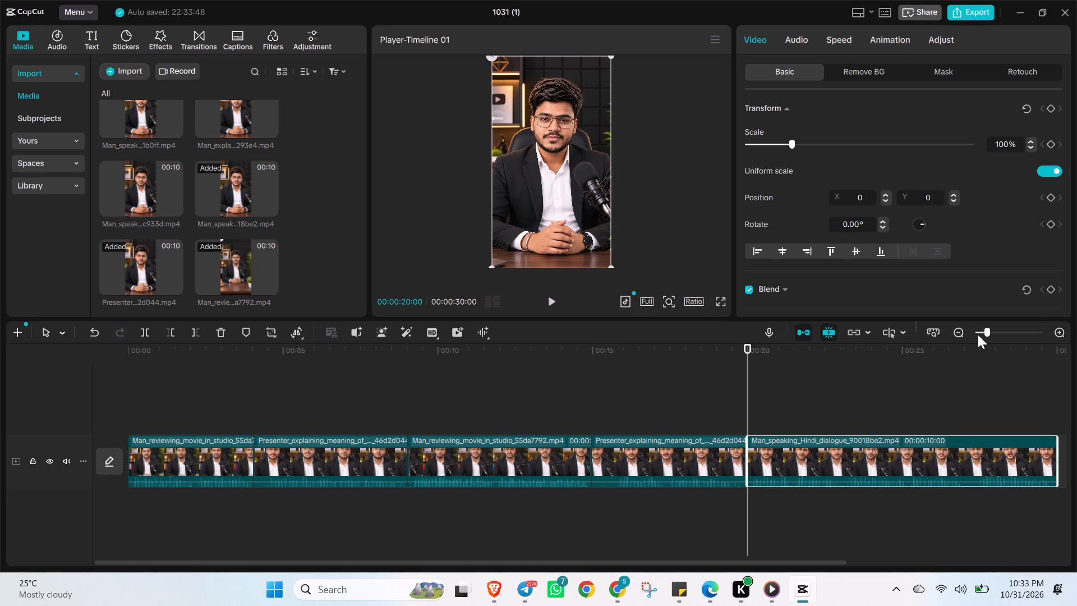
{"action": "left_click", "coordinate": [978, 329]}
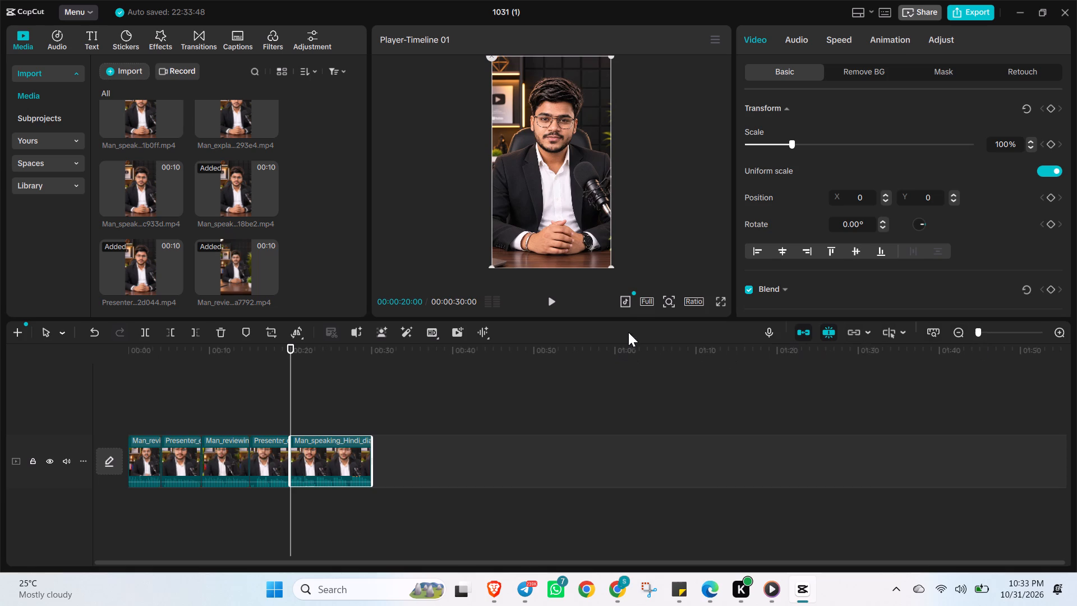
{"action": "left_click", "coordinate": [551, 309]}
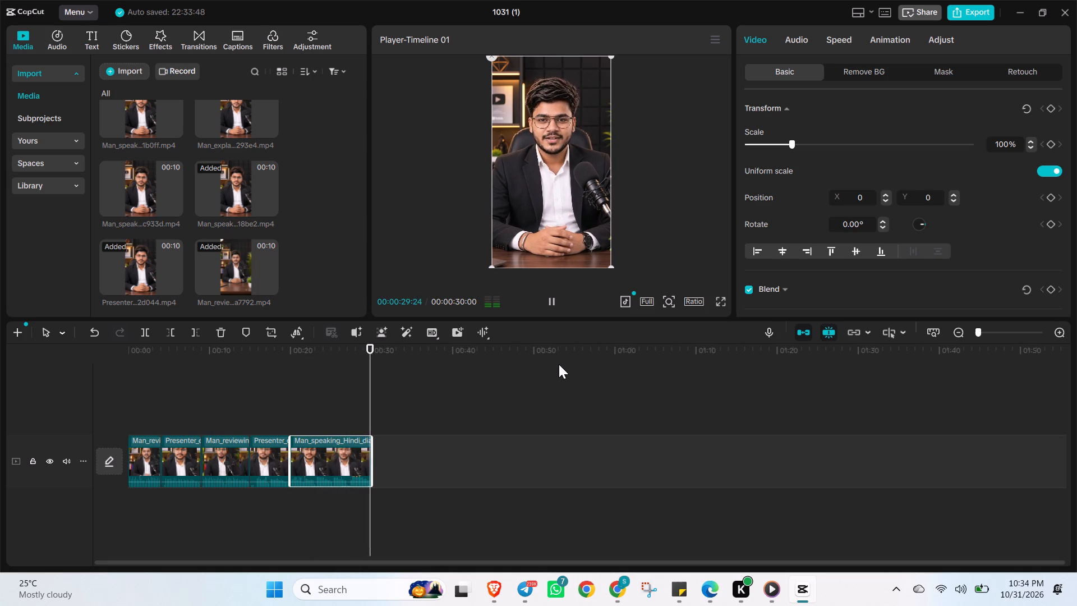
Append the Man_speaking_Hindi_dialogue clip ending in c933d to the main track at the 30-second mark.
{"action": "left_click", "coordinate": [133, 176]}
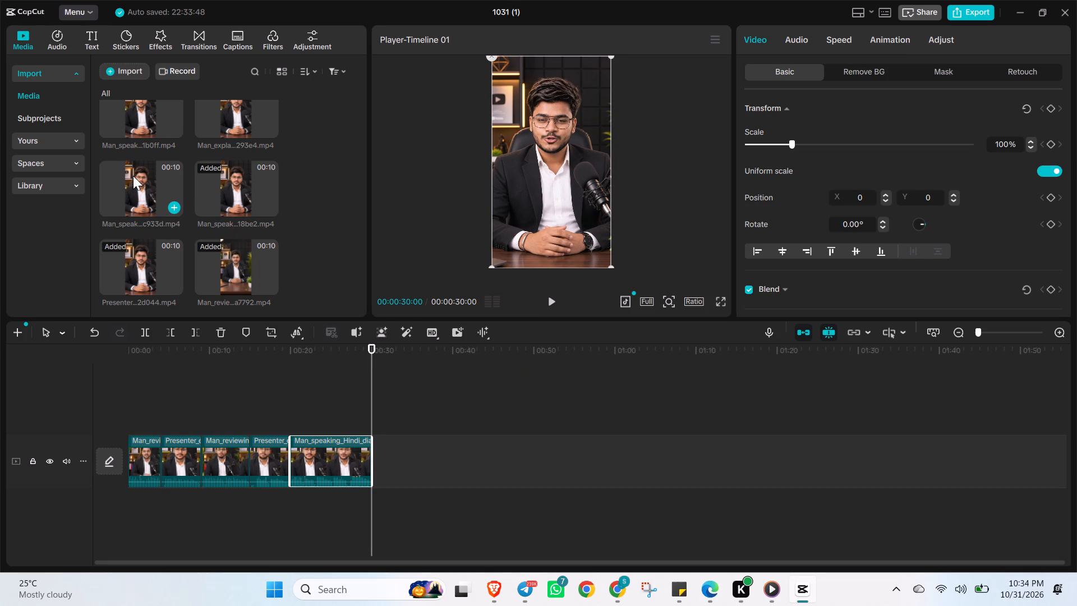
{"action": "left_click_drag", "start_coordinate": [133, 176], "coordinate": [479, 426]}
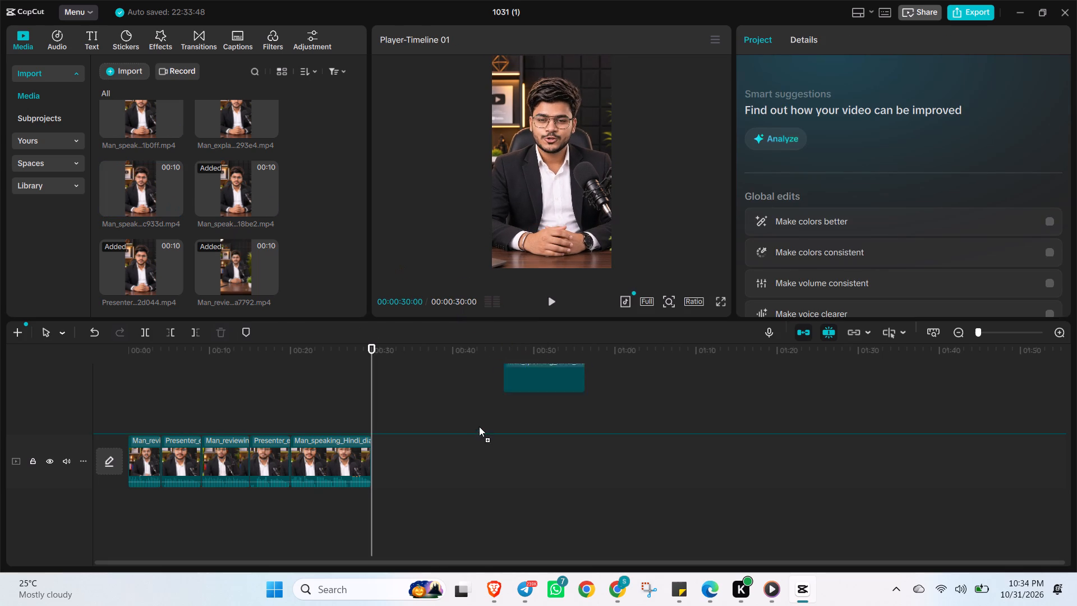
{"action": "left_click_drag", "start_coordinate": [479, 426], "coordinate": [422, 447]}
Append the Man_explaining_movie_highlights clip to the main track at the 40-second mark.
{"action": "scroll", "coordinate": [238, 226], "scroll_direction": "up", "scroll_amount": 1}
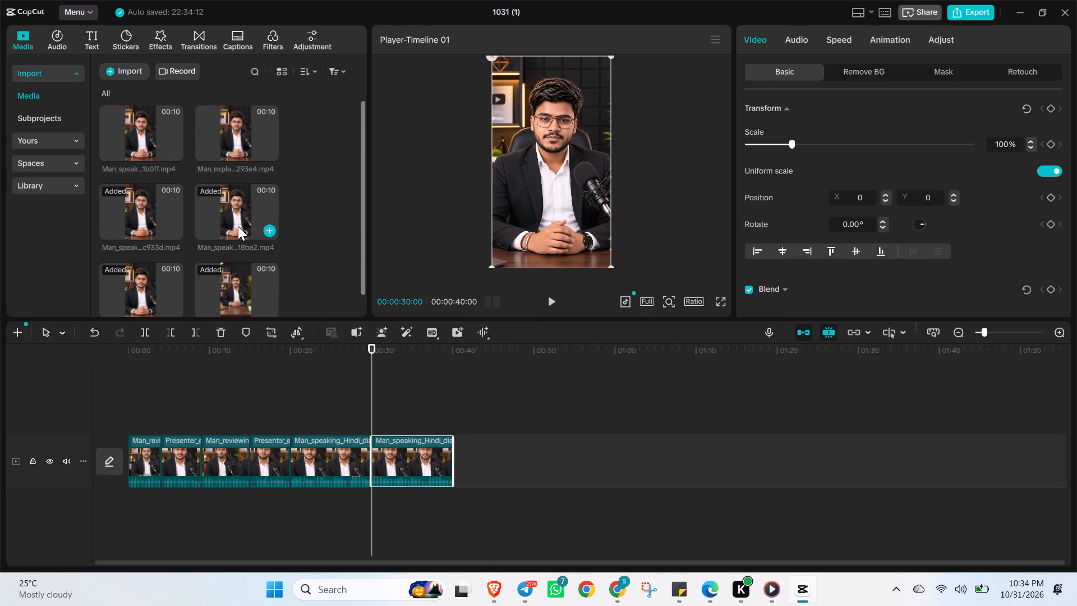
{"action": "scroll", "coordinate": [239, 212], "scroll_direction": "up", "scroll_amount": 1}
{"action": "left_click", "coordinate": [260, 148]}
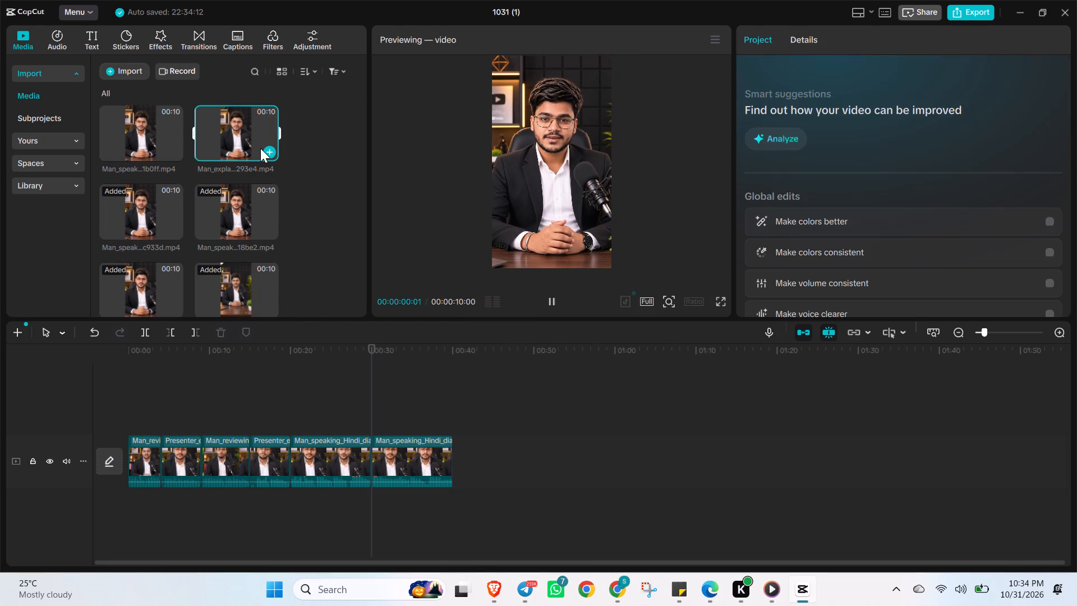
{"action": "left_click_drag", "start_coordinate": [231, 146], "coordinate": [503, 502]}
{"action": "left_click_drag", "start_coordinate": [538, 405], "coordinate": [508, 457]}
Preview the Man_speaking_Hindi clip ending in 1b0ff and append it to the main track at the 50-second mark.
{"action": "left_click", "coordinate": [132, 152]}
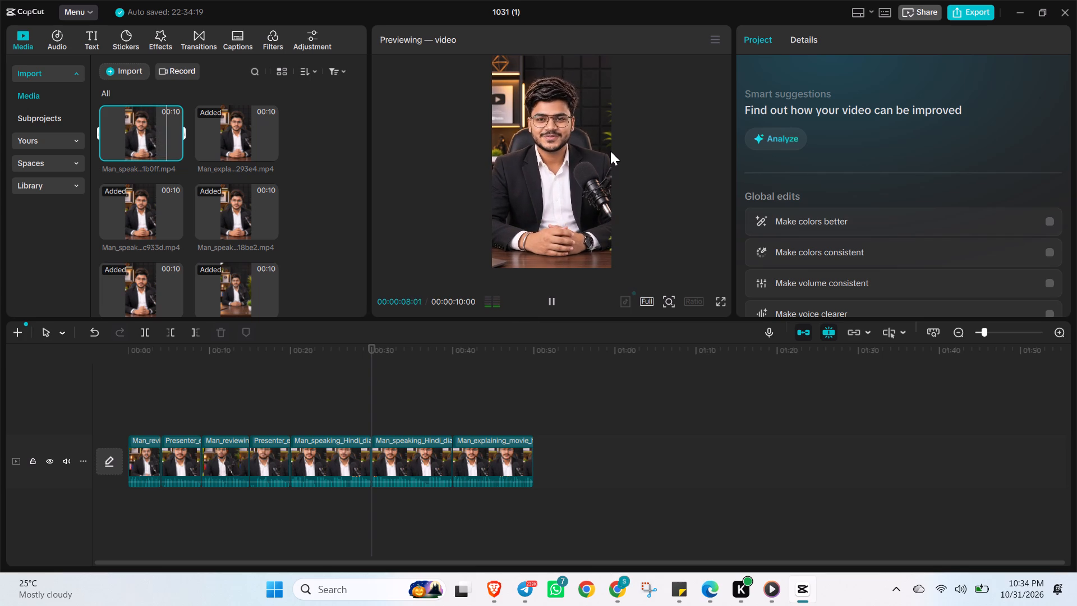
{"action": "left_click_drag", "start_coordinate": [144, 134], "coordinate": [145, 134]}
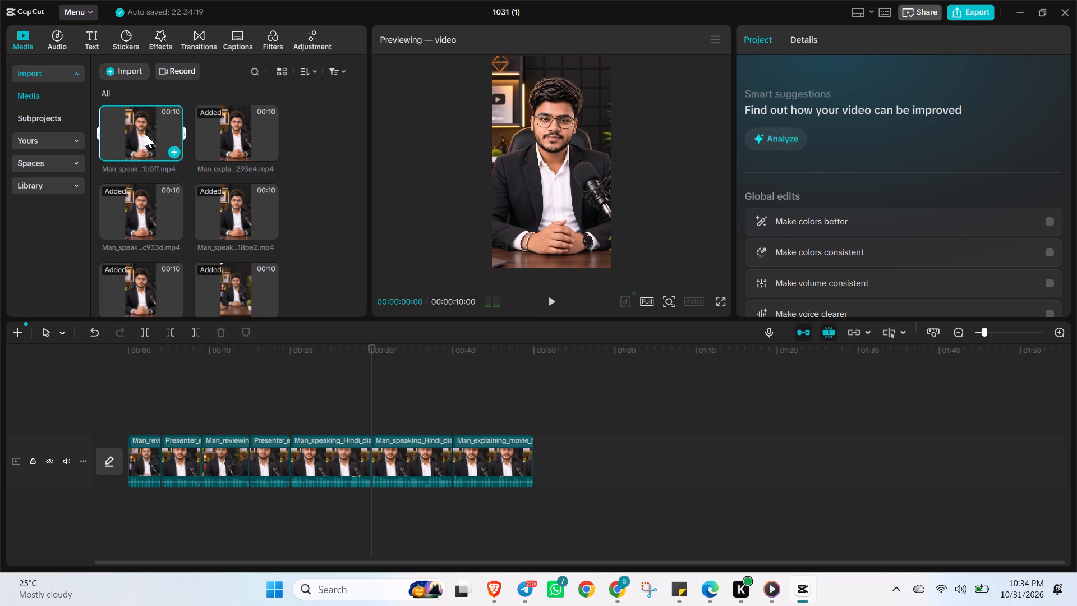
{"action": "left_click_drag", "start_coordinate": [145, 134], "coordinate": [561, 437]}
{"action": "left_click_drag", "start_coordinate": [568, 416], "coordinate": [535, 465]}
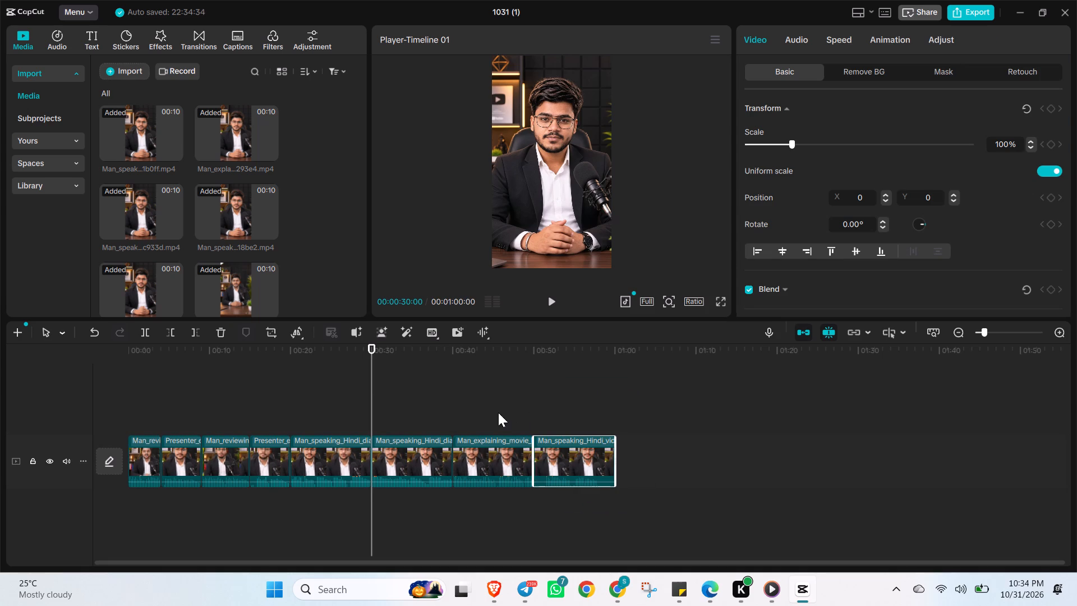
Play the appended clips from 00:00:30:00 at a closer timeline scale to check the narration.
{"action": "left_click", "coordinate": [998, 331]}
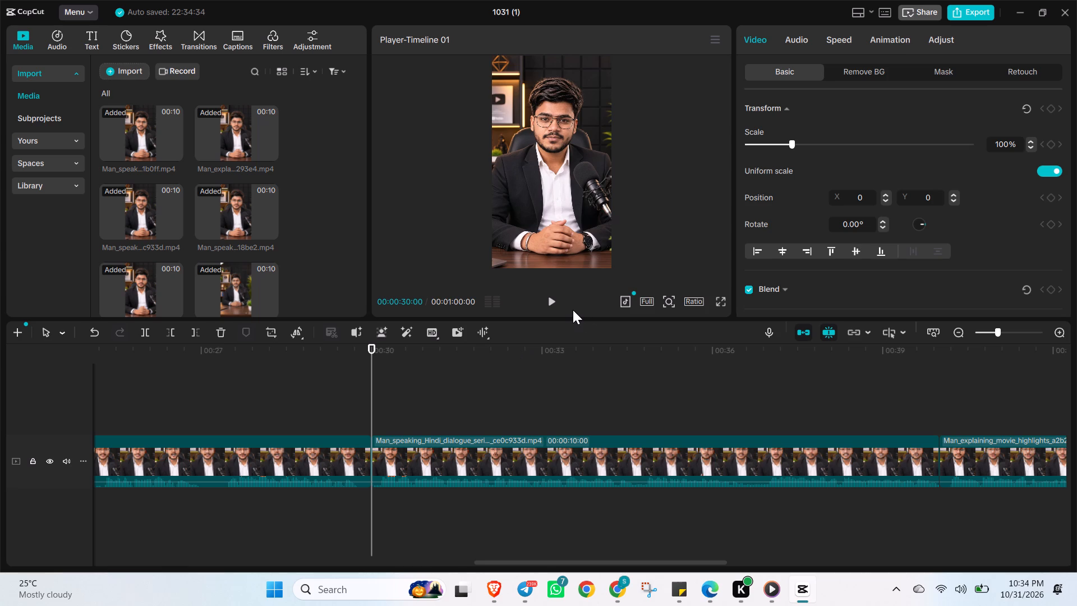
{"action": "key", "text": "space"}
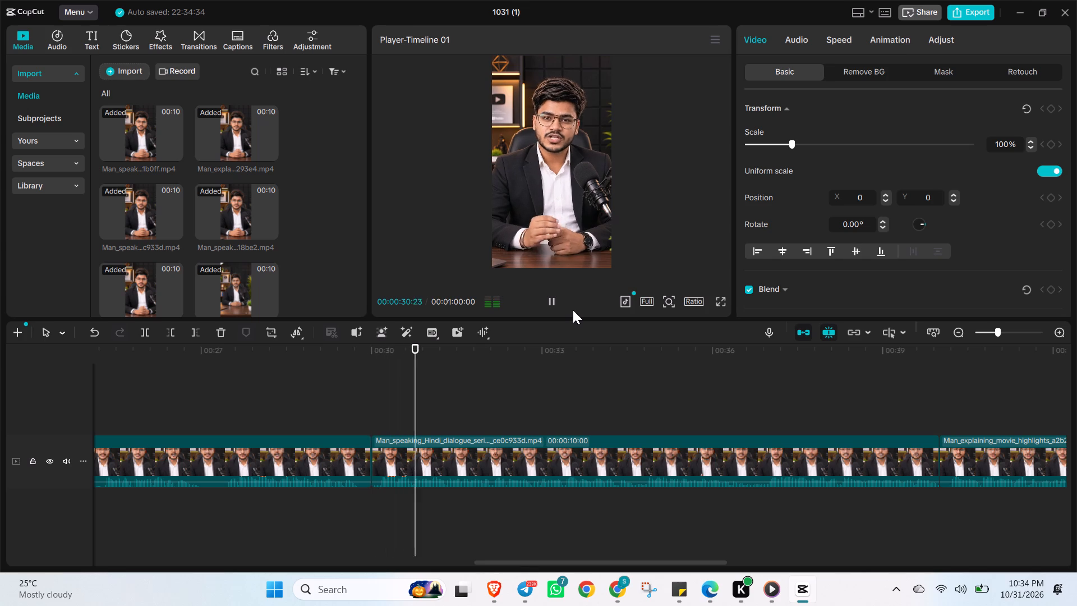
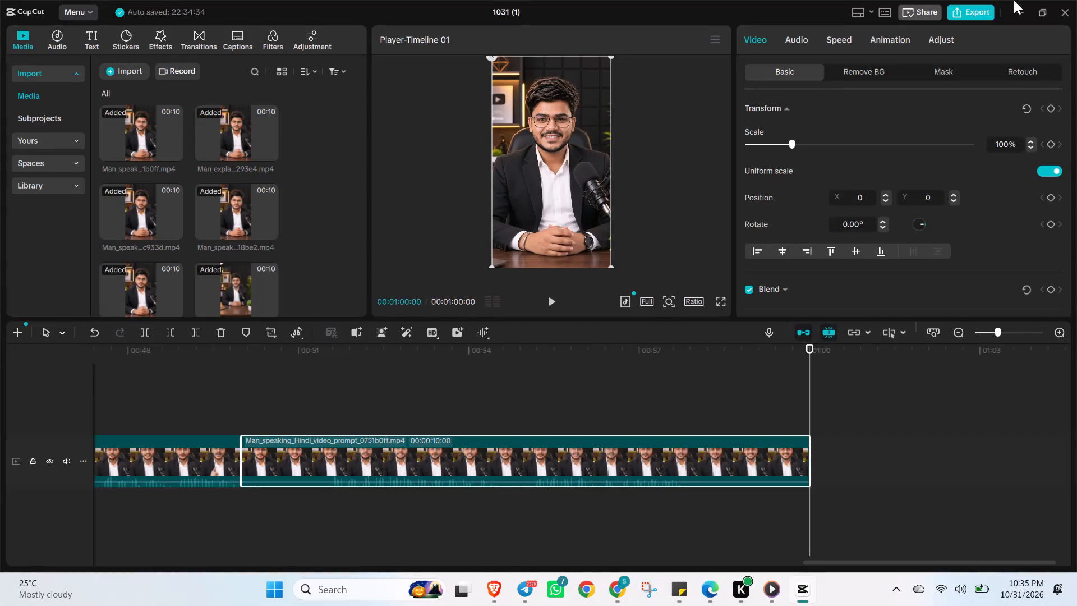
Close the finished 1031 (1) project and exit CapCut completely, returning to the desktop.
{"action": "left_click", "coordinate": [1064, 14]}
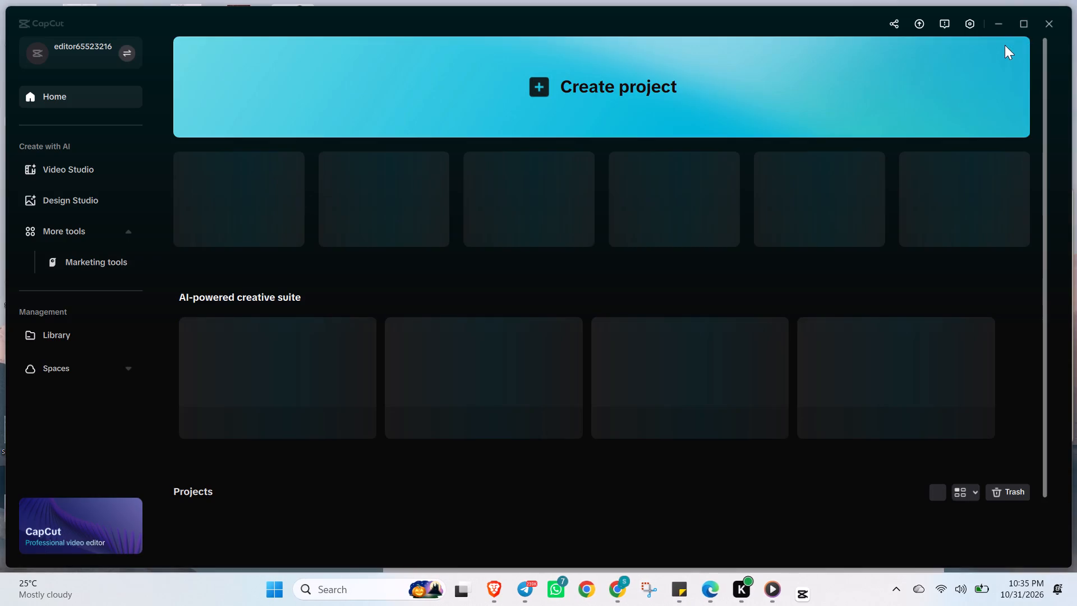
{"action": "left_click", "coordinate": [1050, 26]}
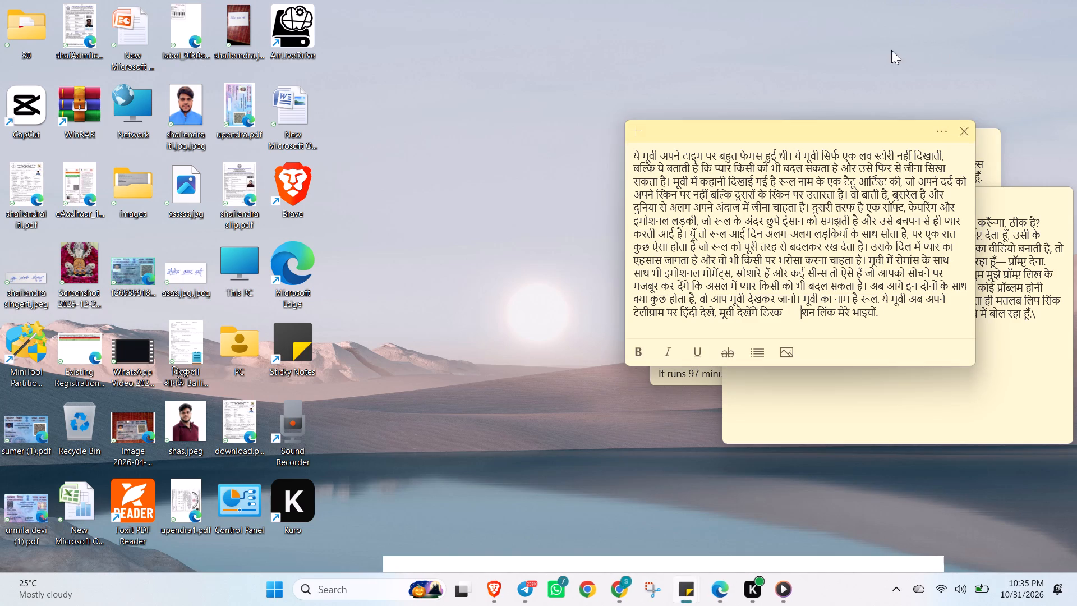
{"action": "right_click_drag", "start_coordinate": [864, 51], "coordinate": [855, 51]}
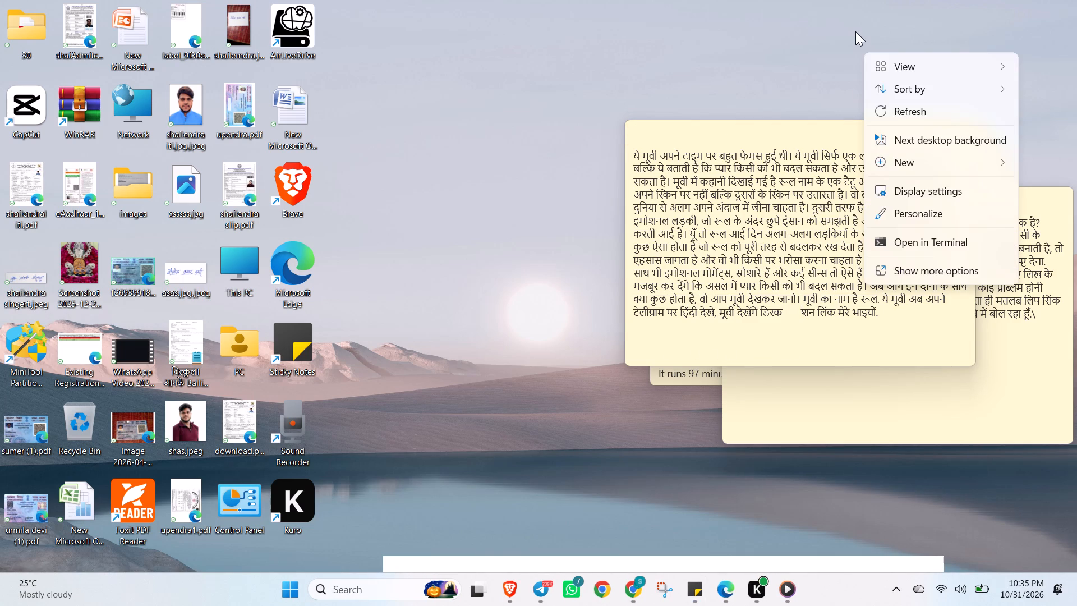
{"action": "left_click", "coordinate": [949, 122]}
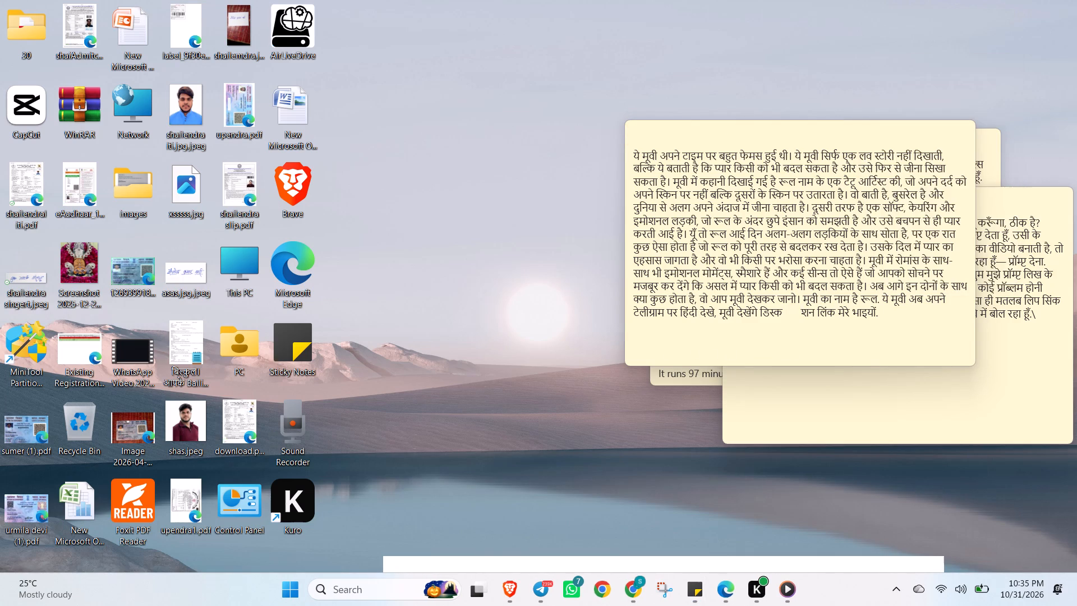
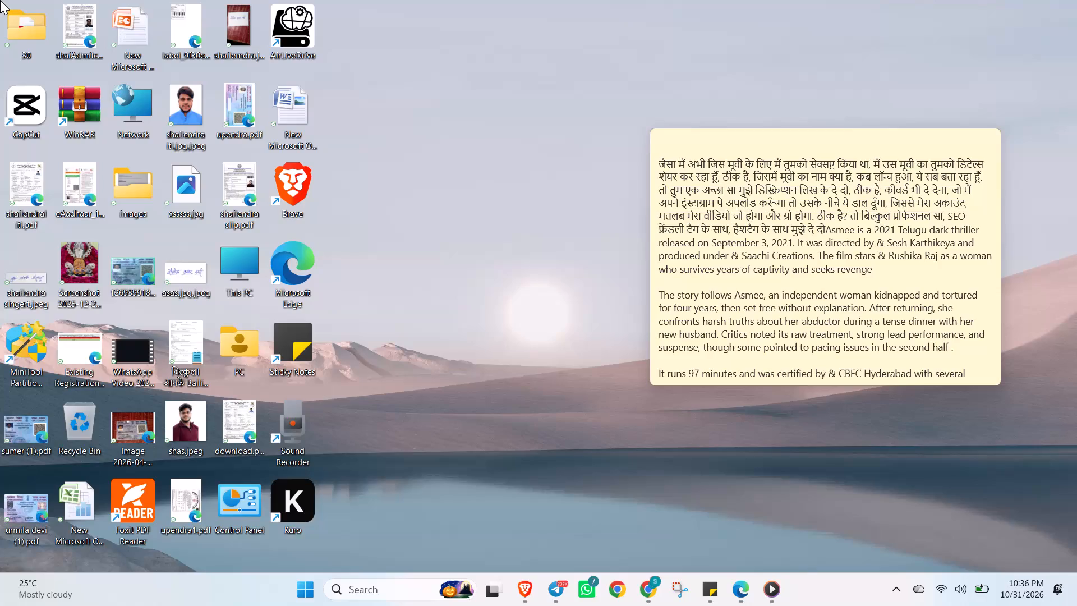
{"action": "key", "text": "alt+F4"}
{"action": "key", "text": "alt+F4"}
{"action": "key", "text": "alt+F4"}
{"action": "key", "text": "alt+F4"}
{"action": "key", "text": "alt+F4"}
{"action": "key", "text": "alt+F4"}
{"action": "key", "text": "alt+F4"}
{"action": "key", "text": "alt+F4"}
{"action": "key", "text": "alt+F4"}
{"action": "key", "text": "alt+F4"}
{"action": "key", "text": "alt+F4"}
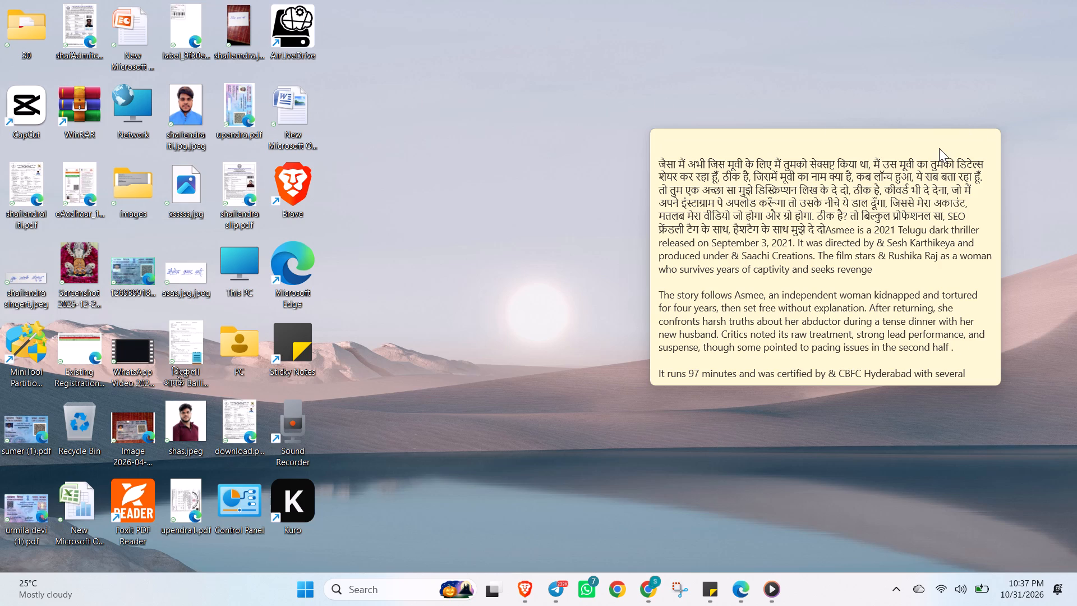
Close the sticky note containing the Asmee movie description on the desktop.
{"action": "right_click", "coordinate": [979, 146]}
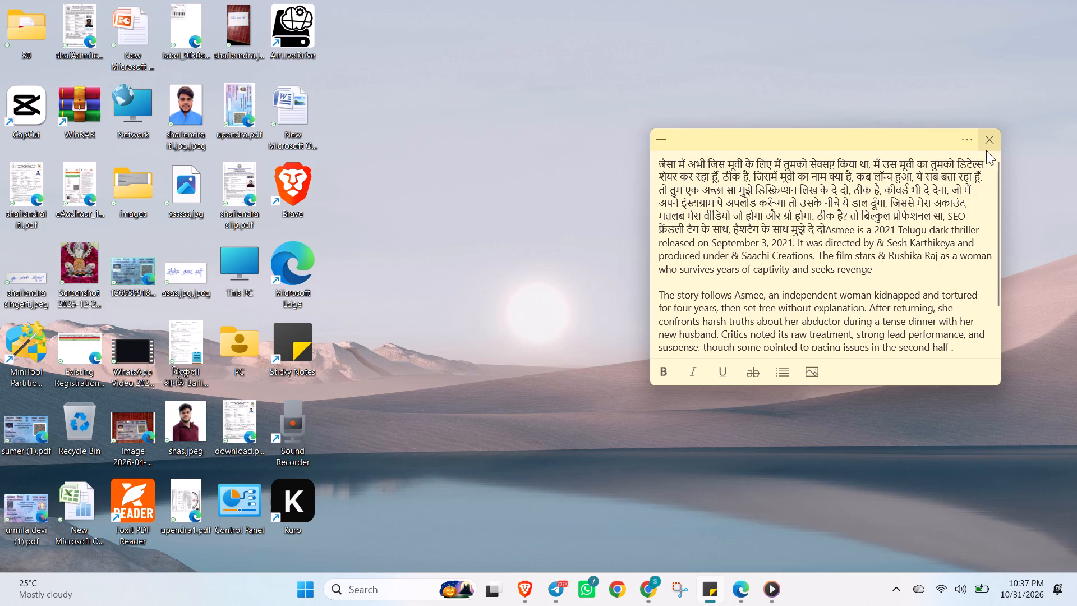
{"action": "left_click", "coordinate": [986, 149]}
Refresh the Windows desktop twice.
{"action": "right_click", "coordinate": [986, 149]}
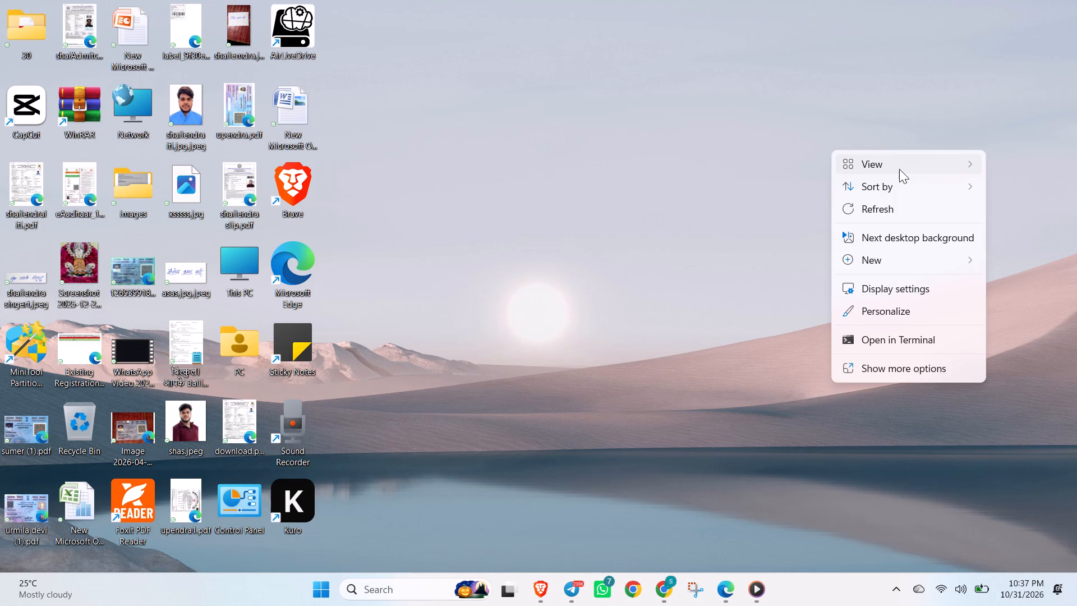
{"action": "left_click", "coordinate": [897, 208]}
{"action": "right_click", "coordinate": [897, 208]}
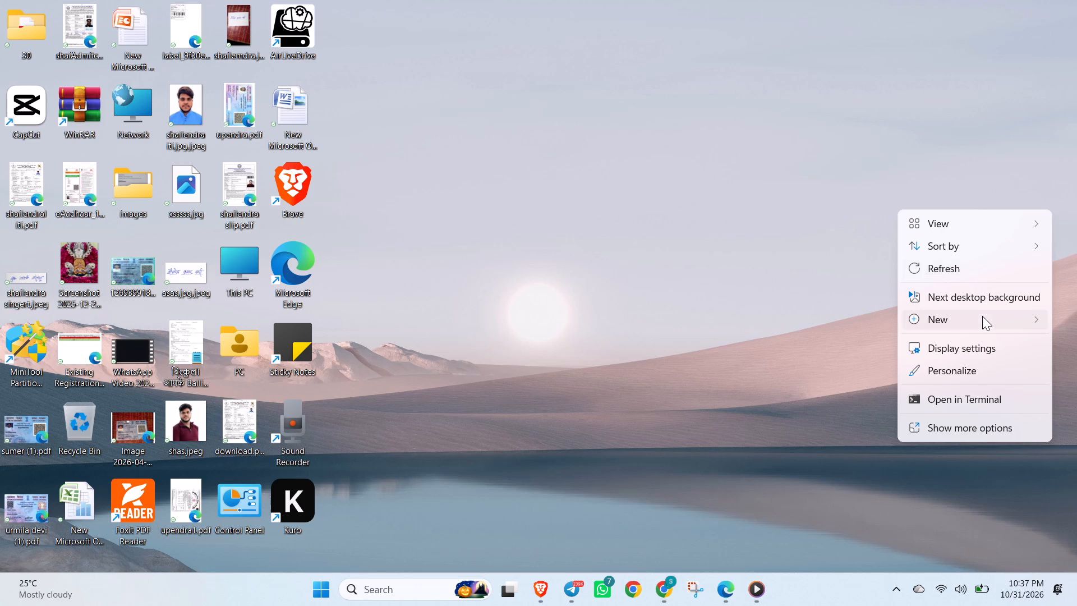
{"action": "left_click", "coordinate": [972, 275]}
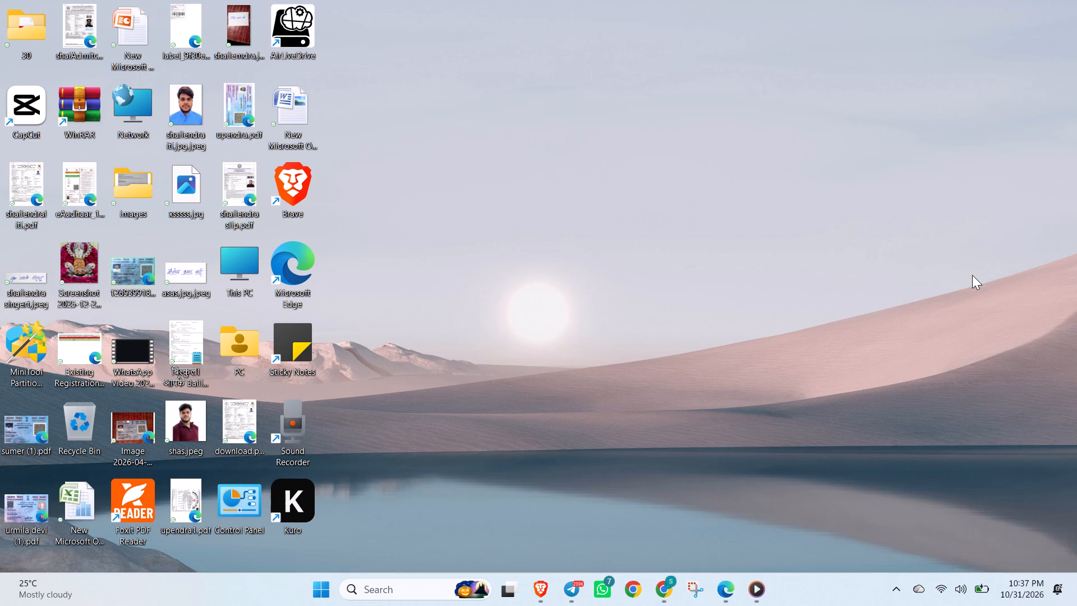
Shut down the computer, choosing the Shut down option for Windows.
{"action": "key", "text": "alt+F4"}
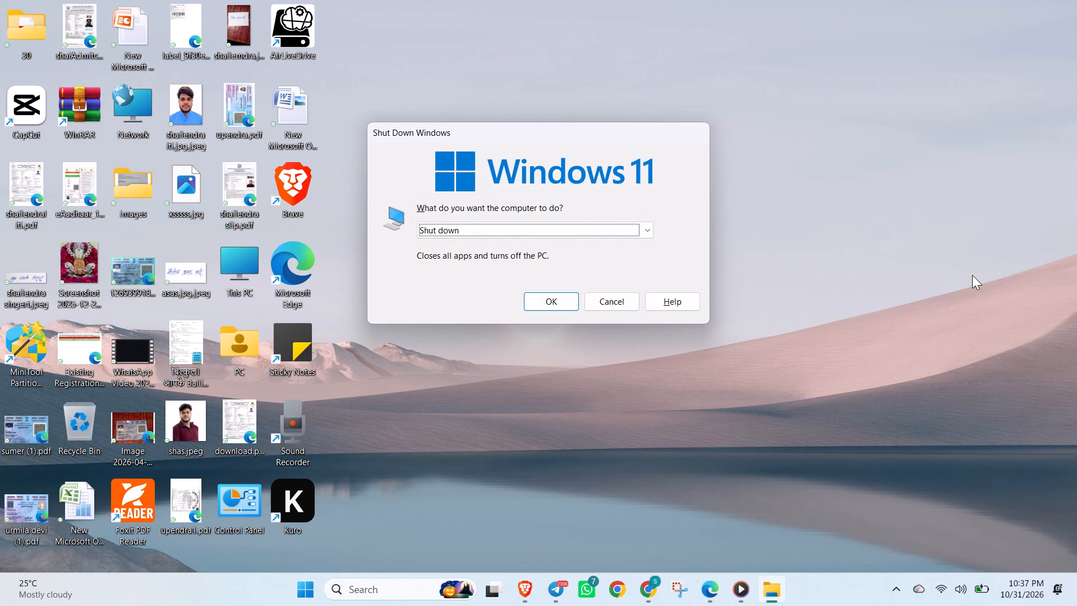
{"action": "key", "text": "Return"}
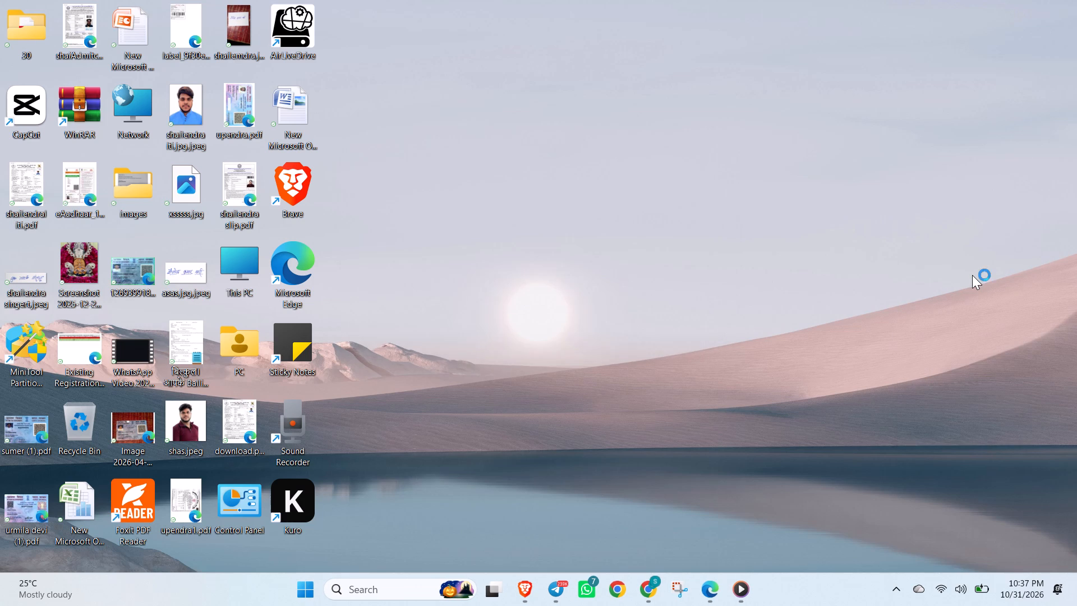